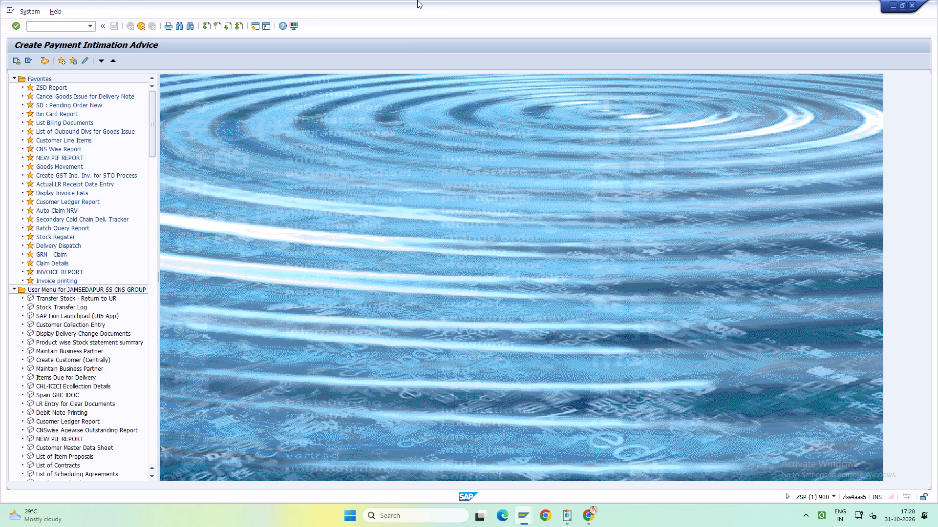
Set the company code to 2920 and the sales organization range from 2920 to 2920.
key(BackSpace)
key(Down)
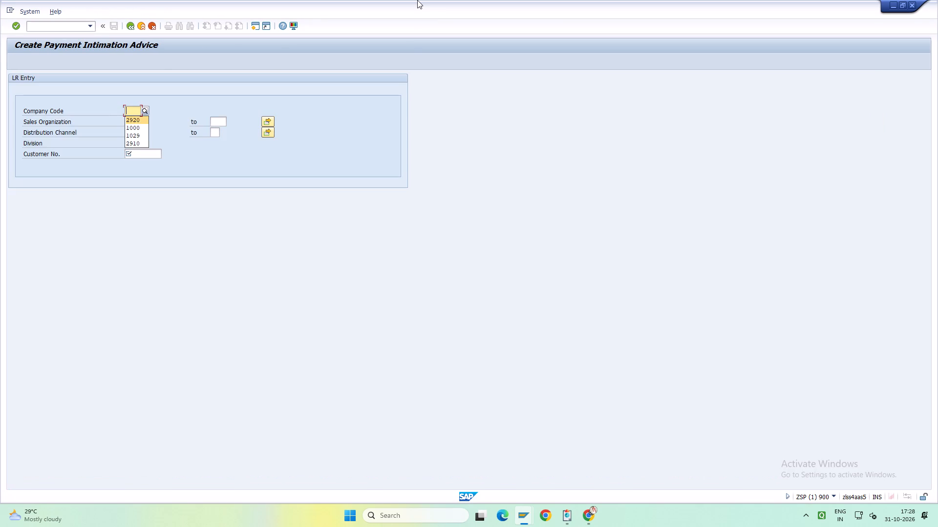
key(Tab)
key(Down)
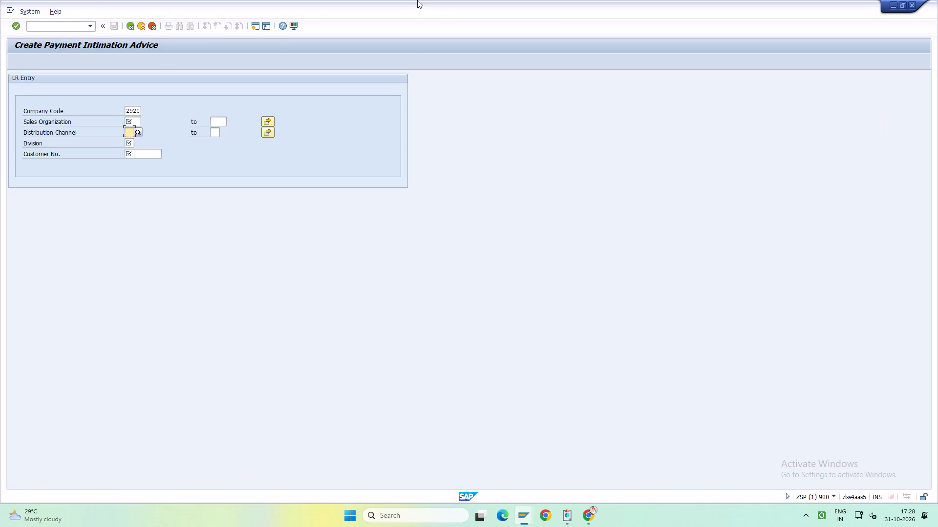
key(Up)
key(BackSpace)
key(Down)
key(Tab)
key(BackSpace)
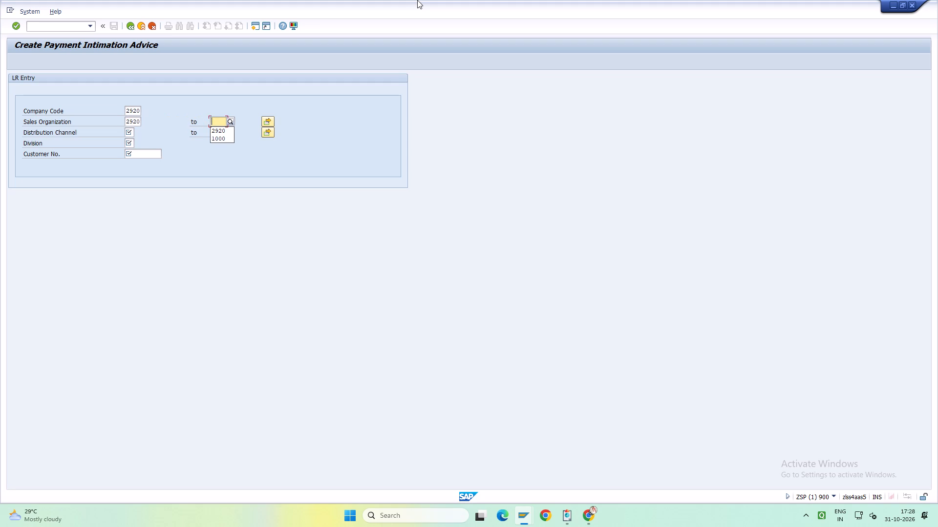
key(Down)
Set the distribution channel range from 02 to 09 and the division to Z1.
key(Tab)
key(Tab)
key(BackSpace)
key(Down)
key(Tab)
key(BackSpace)
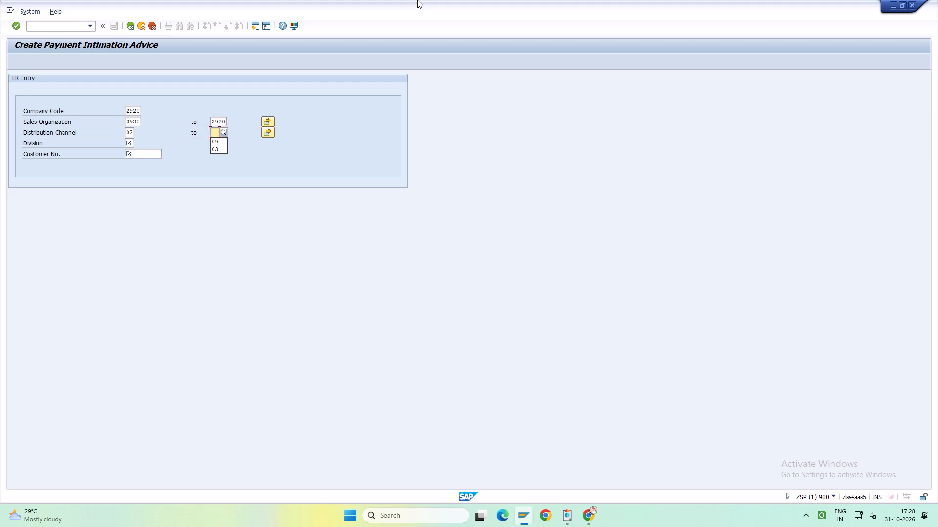
key(Down)
key(Tab)
key(Tab)
key(BackSpace)
key(Down)
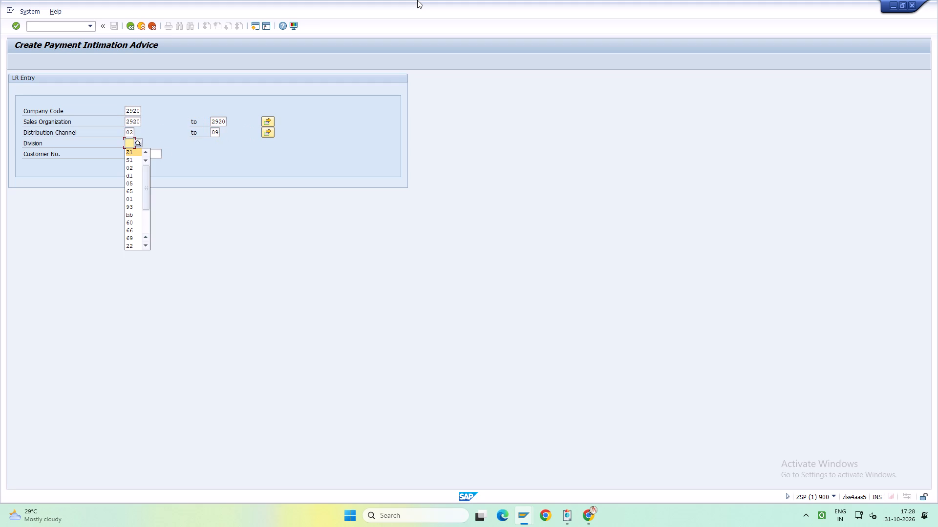
key(Tab)
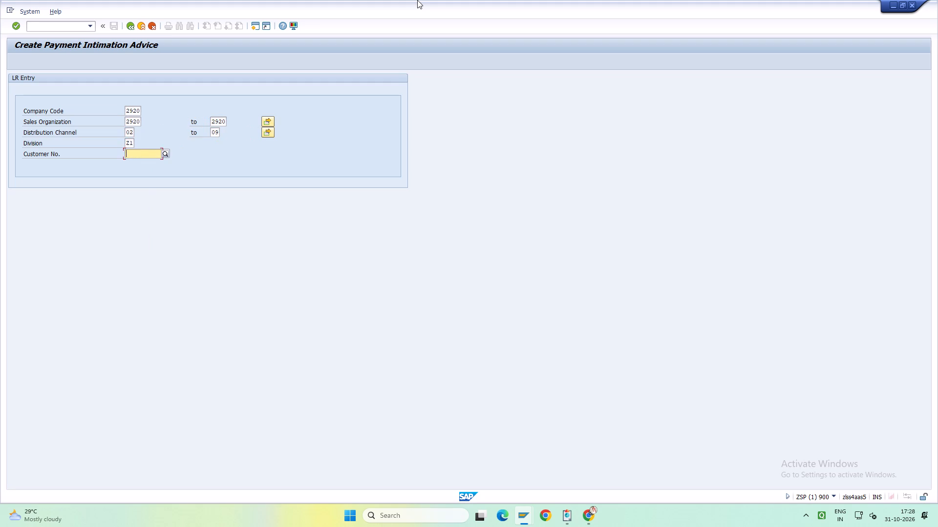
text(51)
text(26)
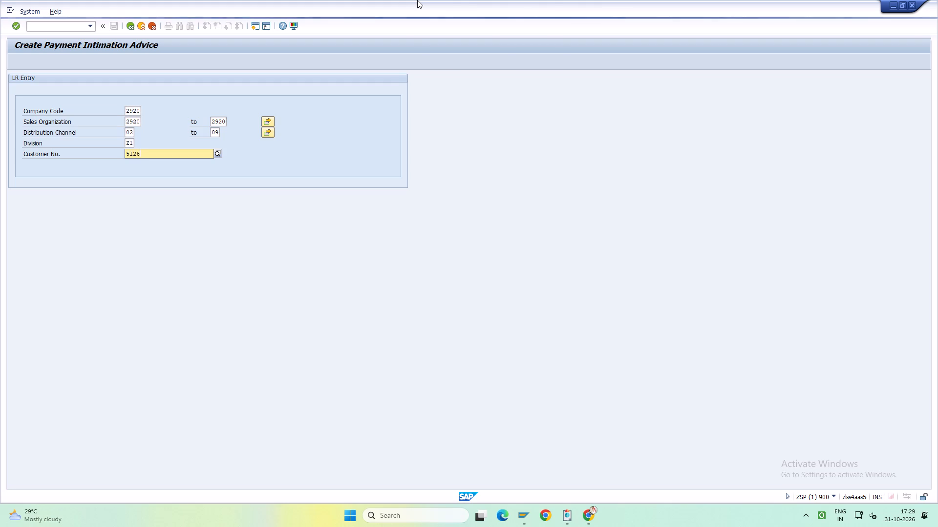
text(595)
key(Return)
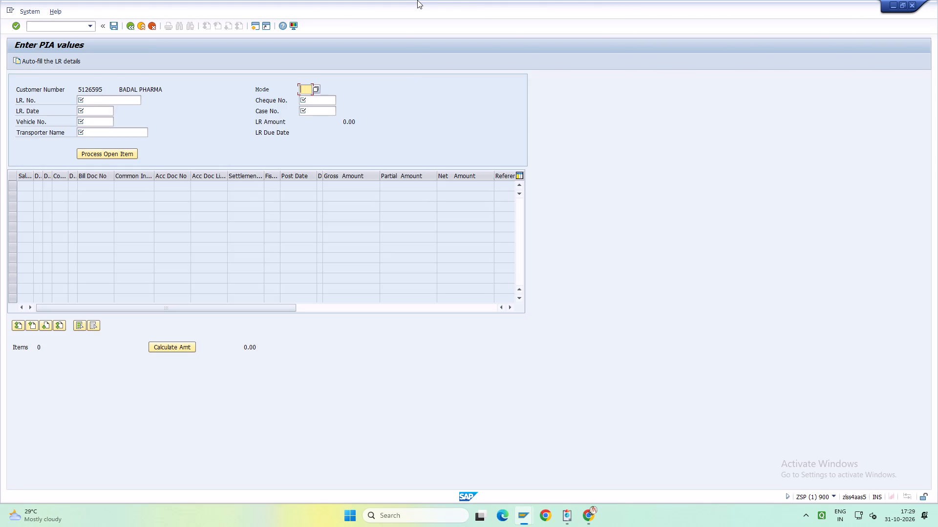
Set the mode to R, the LR number to 1635810 and the cheque number to CA.
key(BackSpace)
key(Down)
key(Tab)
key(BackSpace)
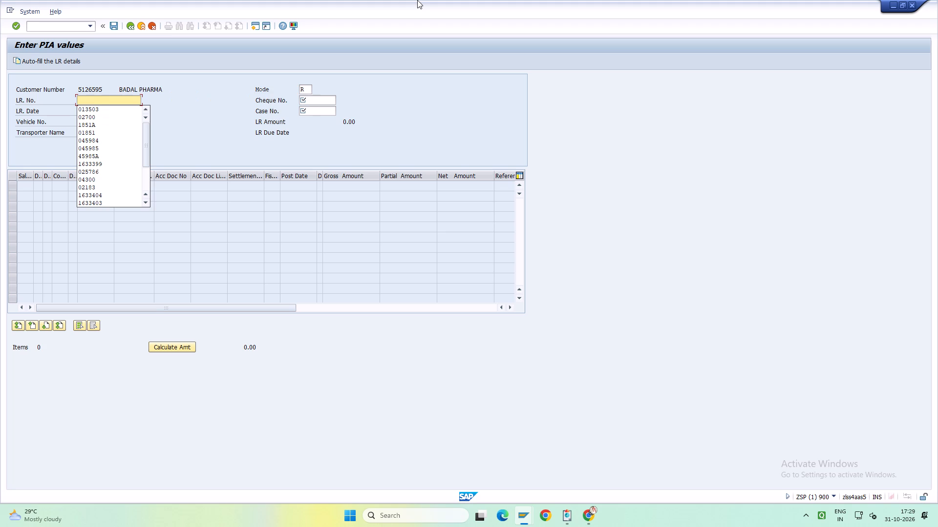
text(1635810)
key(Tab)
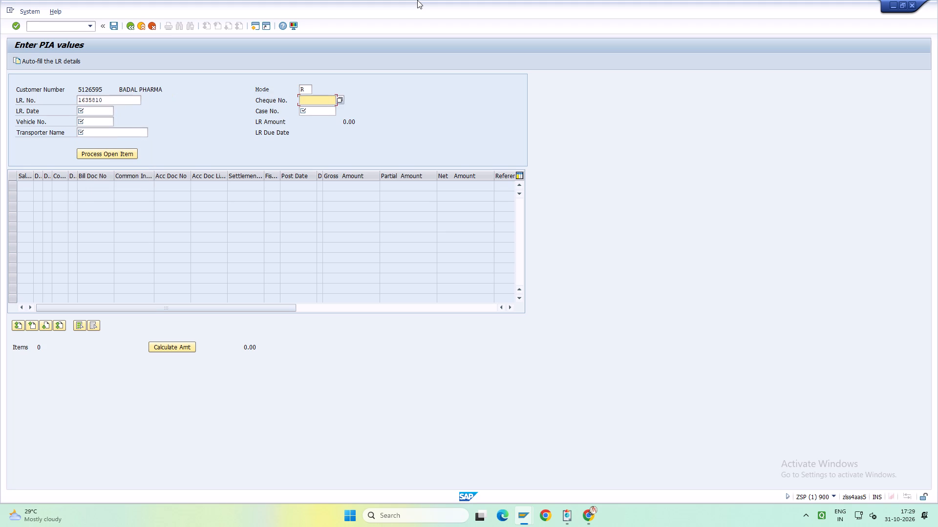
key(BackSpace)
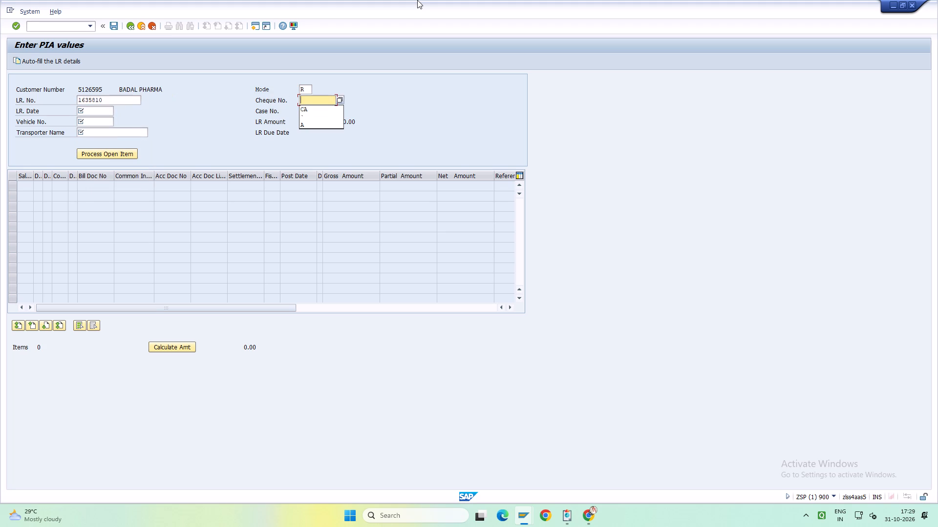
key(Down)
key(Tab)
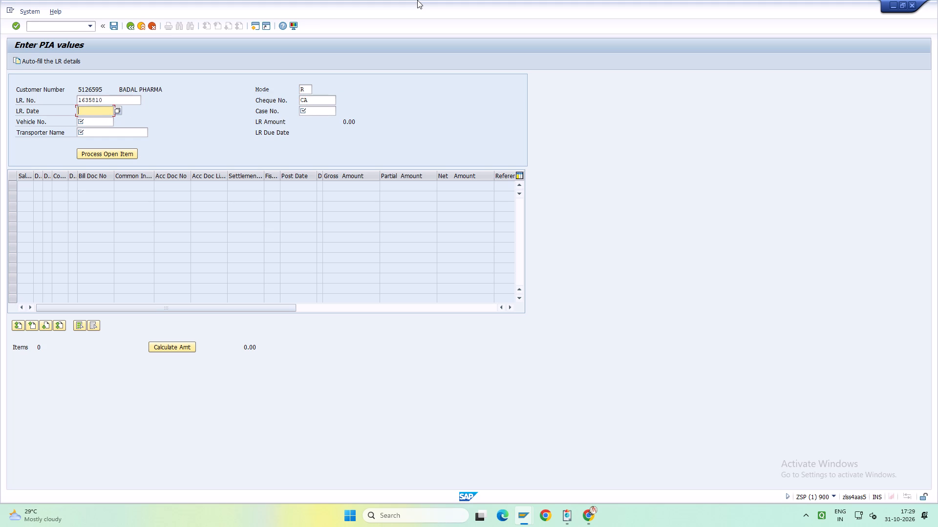
Enter LR date 31.10.2026, case number 9 and vehicle number 4.
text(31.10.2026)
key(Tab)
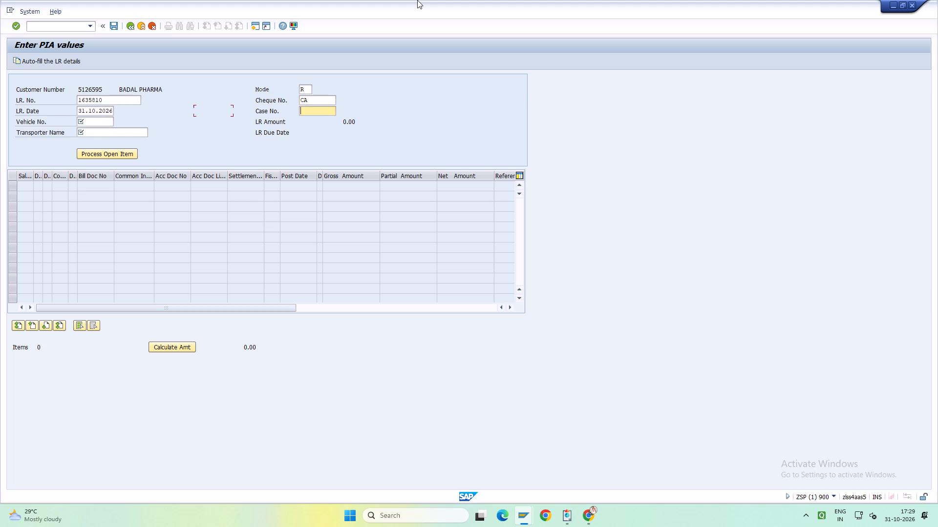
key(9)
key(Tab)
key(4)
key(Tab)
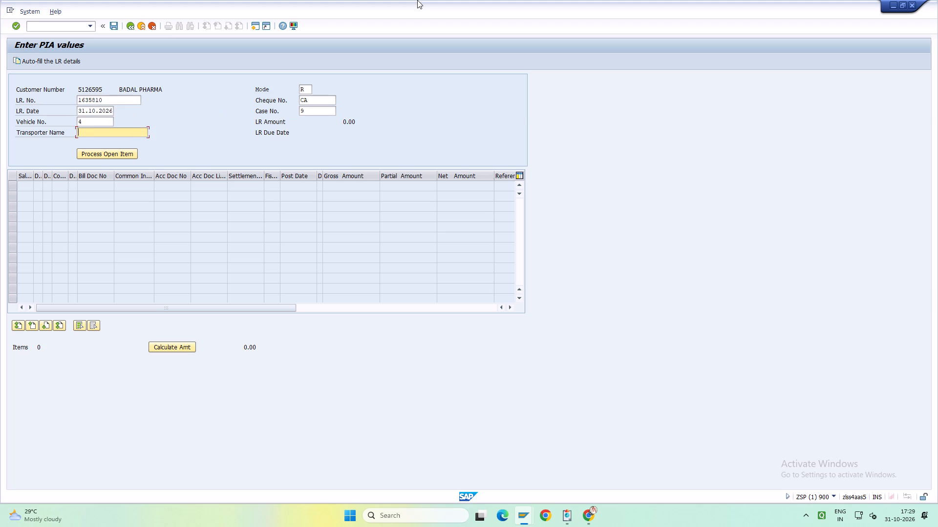
Set the transporter name to ATCCPL and try to process the customer's open items.
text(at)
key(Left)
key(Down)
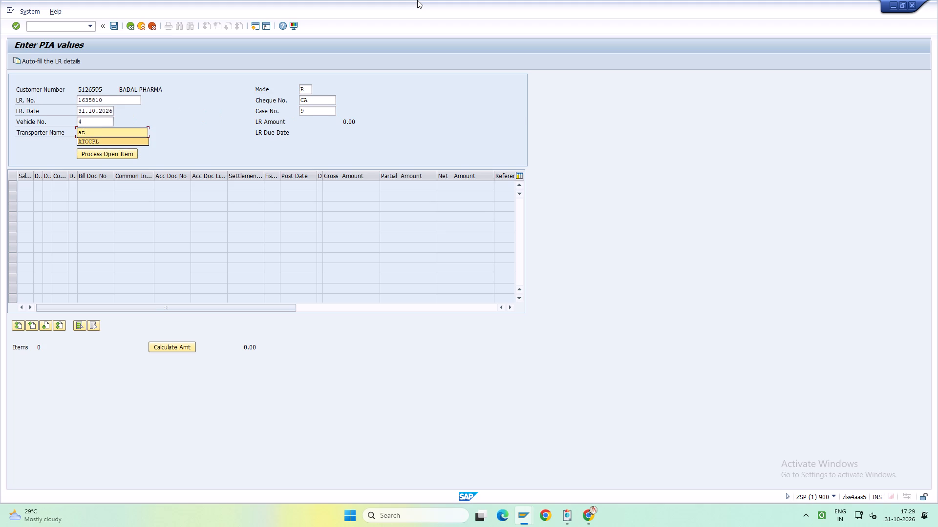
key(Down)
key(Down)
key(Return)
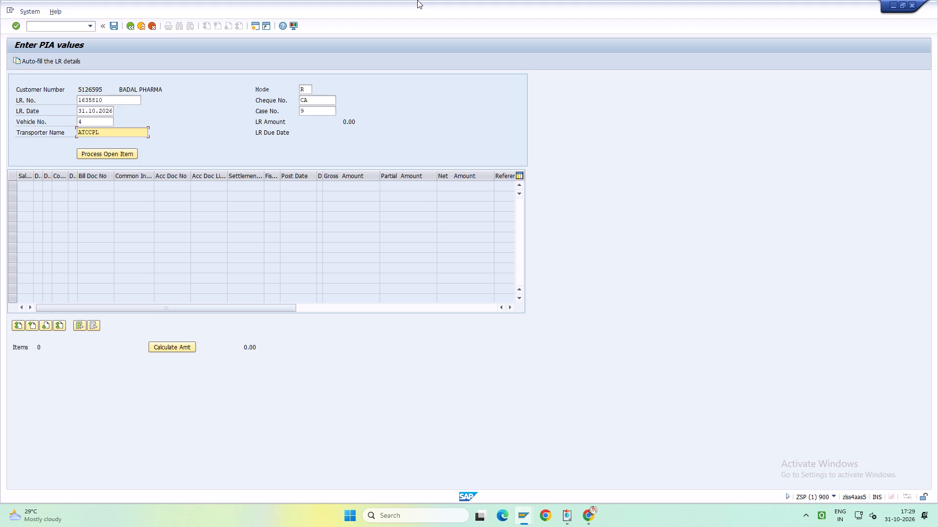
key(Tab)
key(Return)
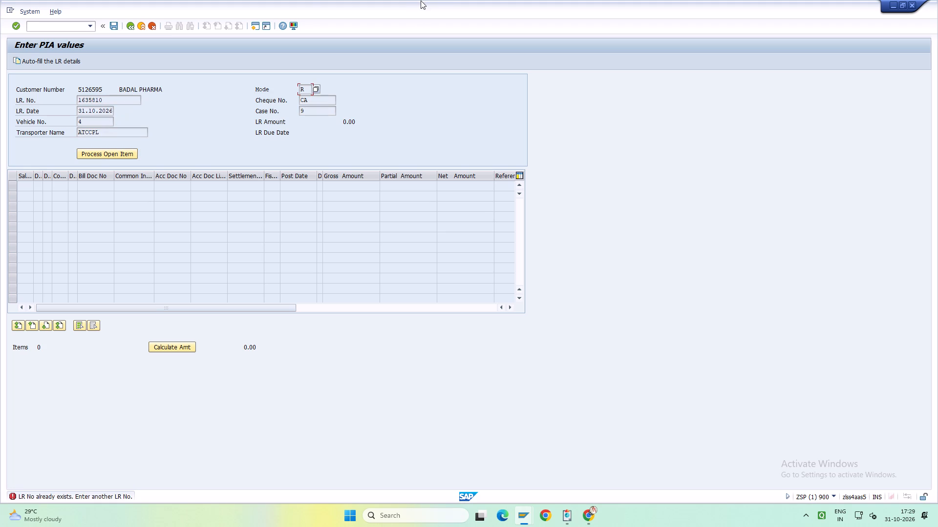
Change the LR number to 1635810A and process the customer's open items.
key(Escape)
click(117, 100)
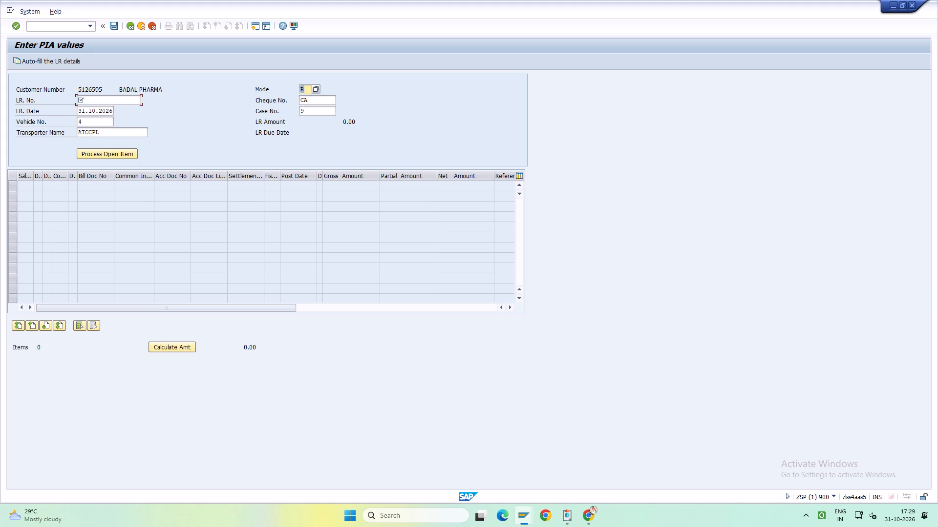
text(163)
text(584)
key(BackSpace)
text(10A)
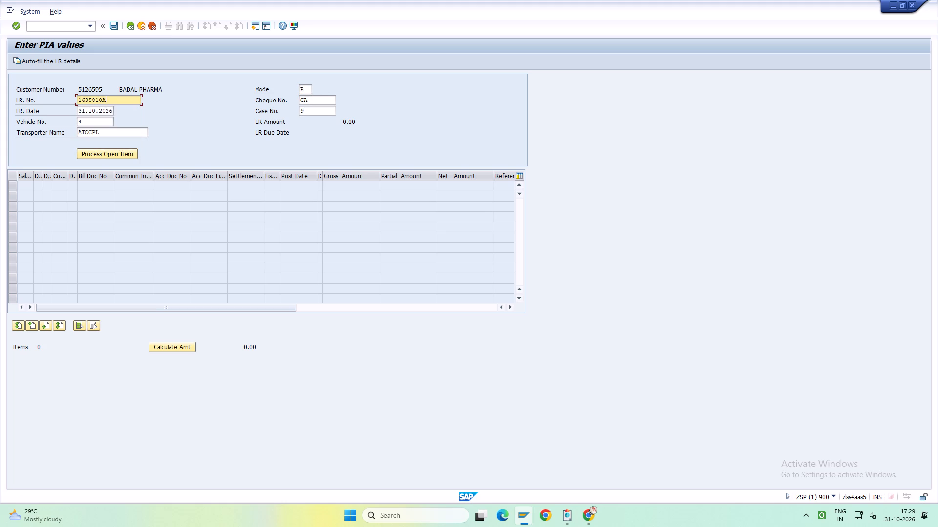
click(98, 152)
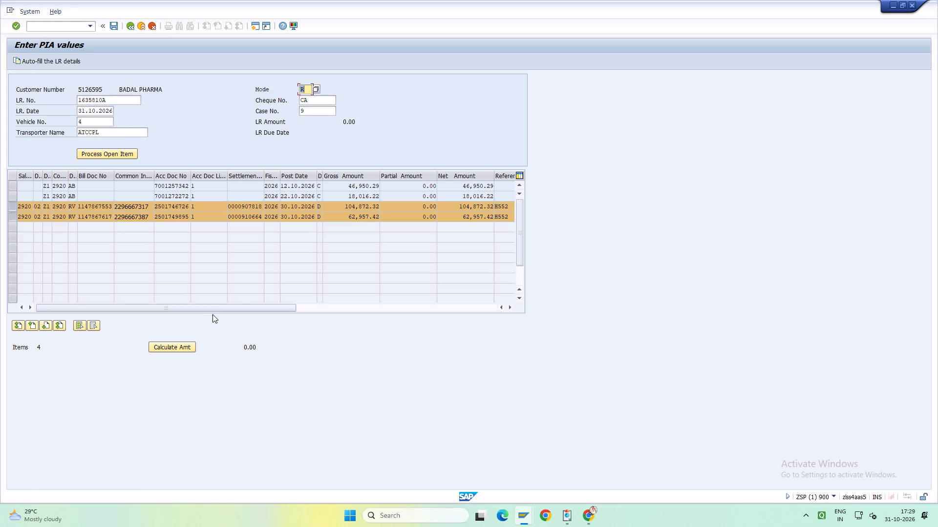
For the 104,872.32 invoice line, enter external LR number 1635810A, external LR date 31.10.2026 and transporter ATCCPL.
drag(215, 307, 0, 291)
drag(190, 308, 322, 321)
click(356, 209)
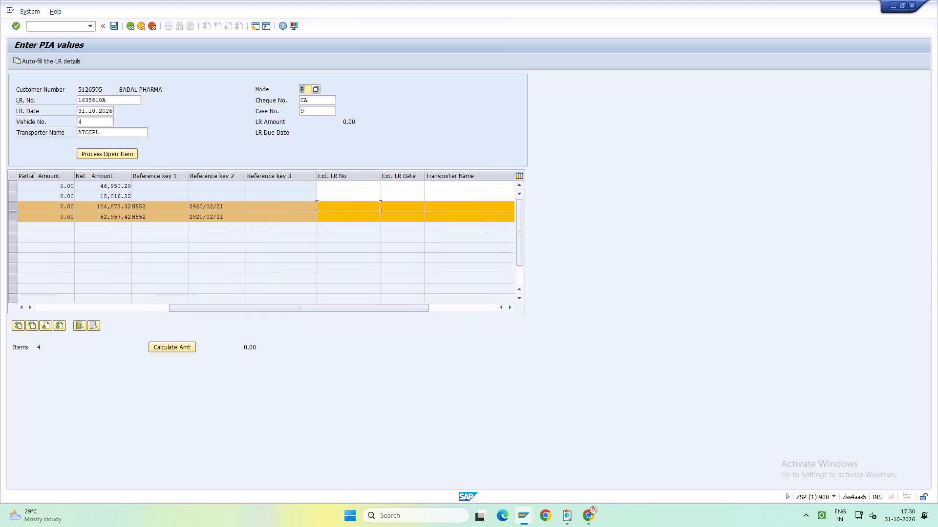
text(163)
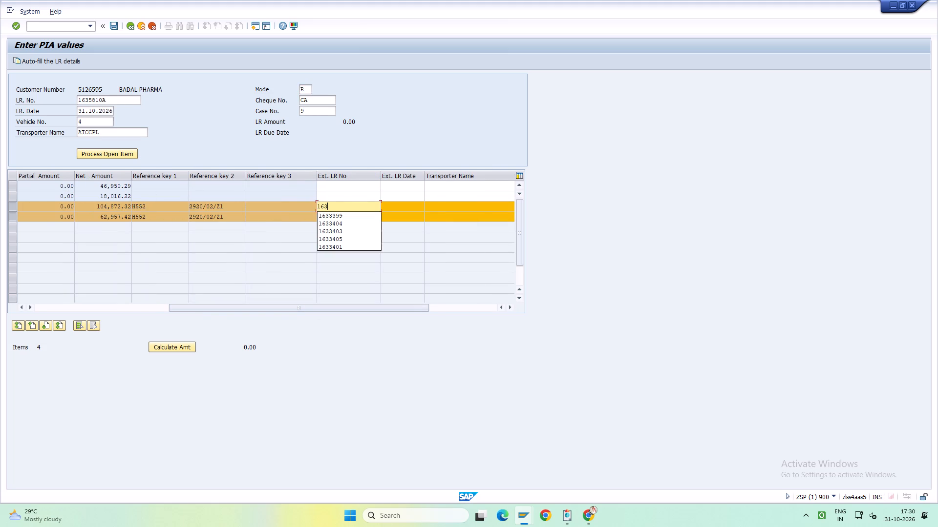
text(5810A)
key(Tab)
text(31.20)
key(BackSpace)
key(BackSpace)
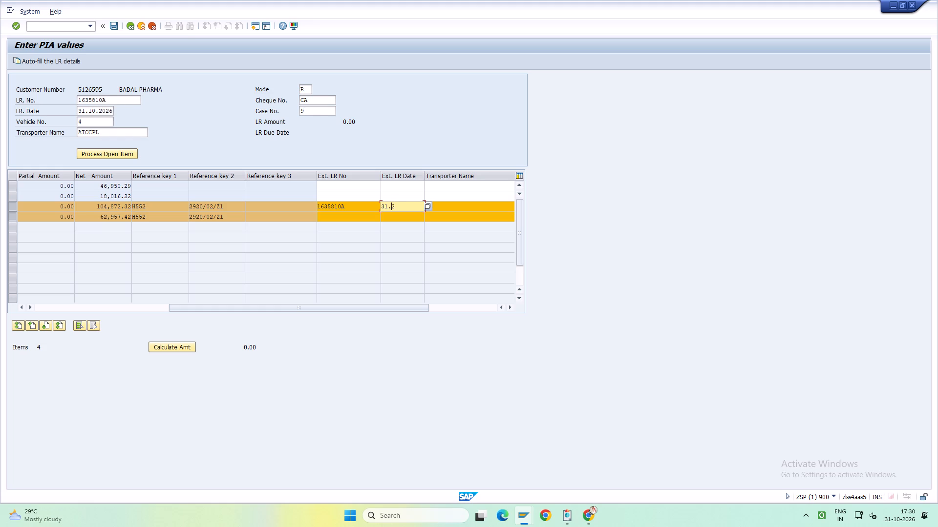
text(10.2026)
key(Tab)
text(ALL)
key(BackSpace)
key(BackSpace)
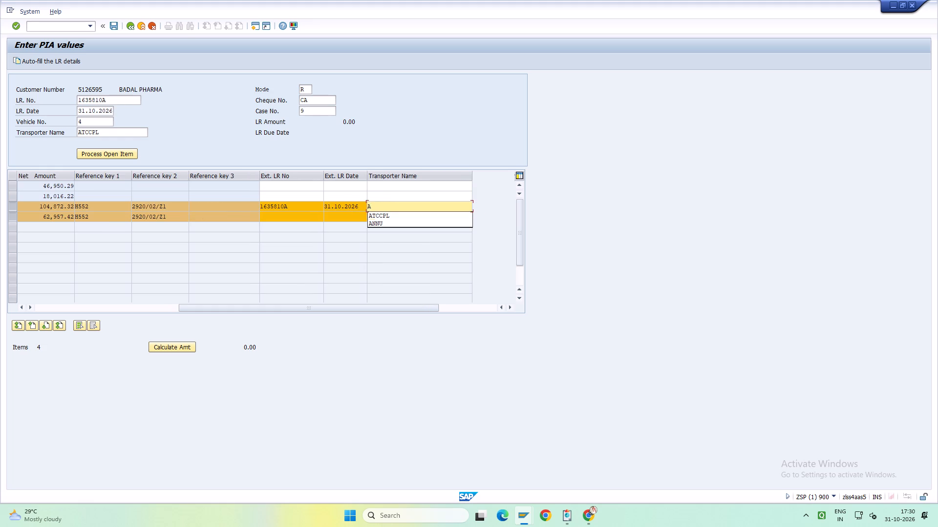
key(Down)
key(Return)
For the 62,957.42 invoice line, enter external LR number 1635810A, external LR date 31.10.2026 and transporter ATCCPL.
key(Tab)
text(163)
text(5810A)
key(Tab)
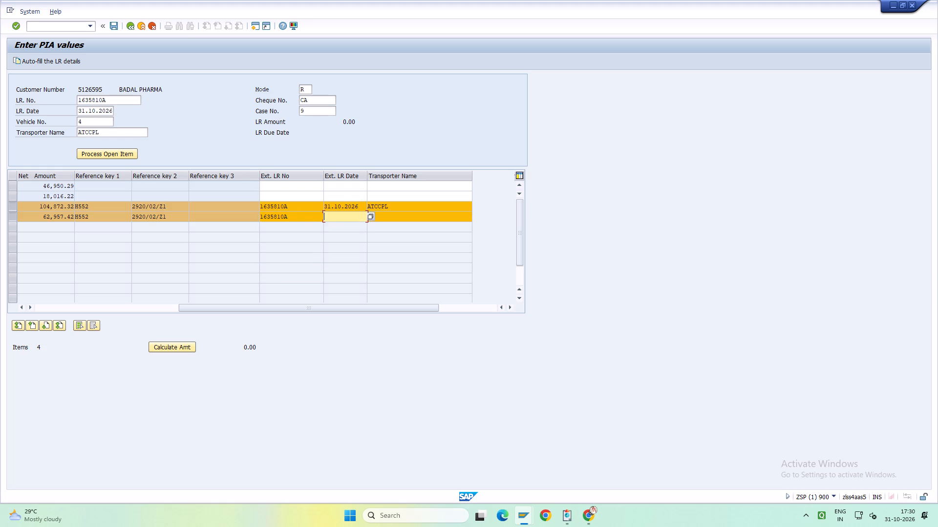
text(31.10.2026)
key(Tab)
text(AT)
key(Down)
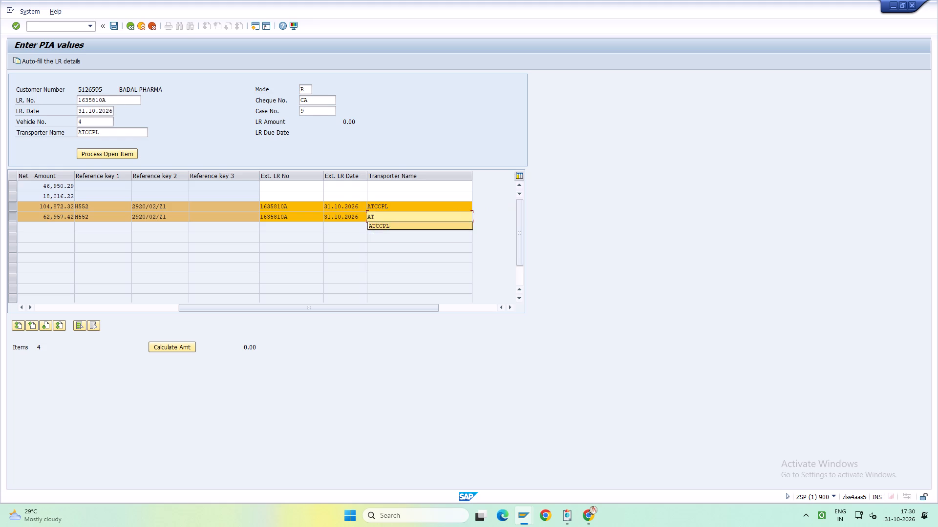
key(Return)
Save the LR entry for Badal Pharma and acknowledge the cheque status information.
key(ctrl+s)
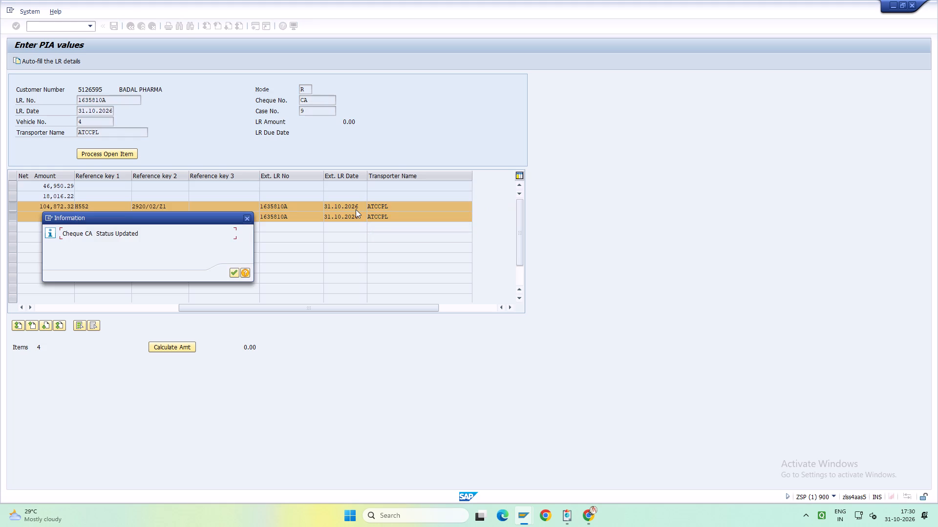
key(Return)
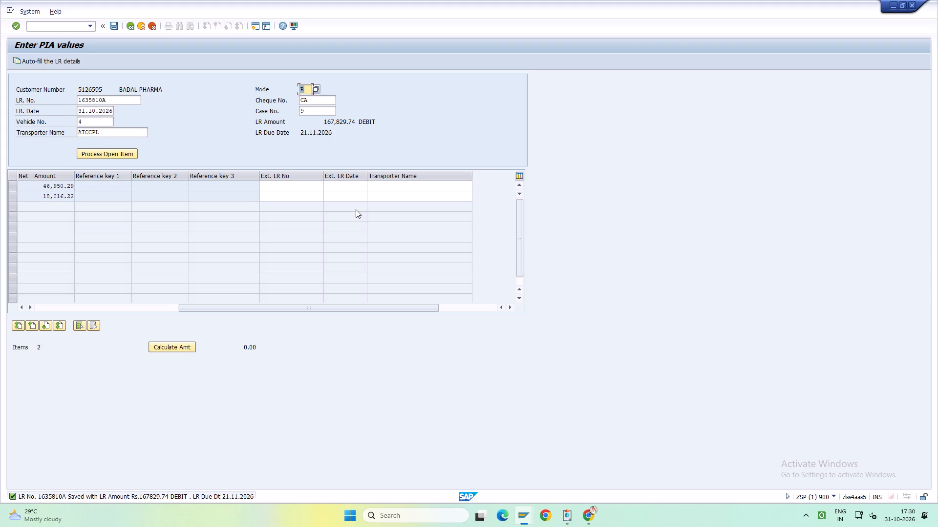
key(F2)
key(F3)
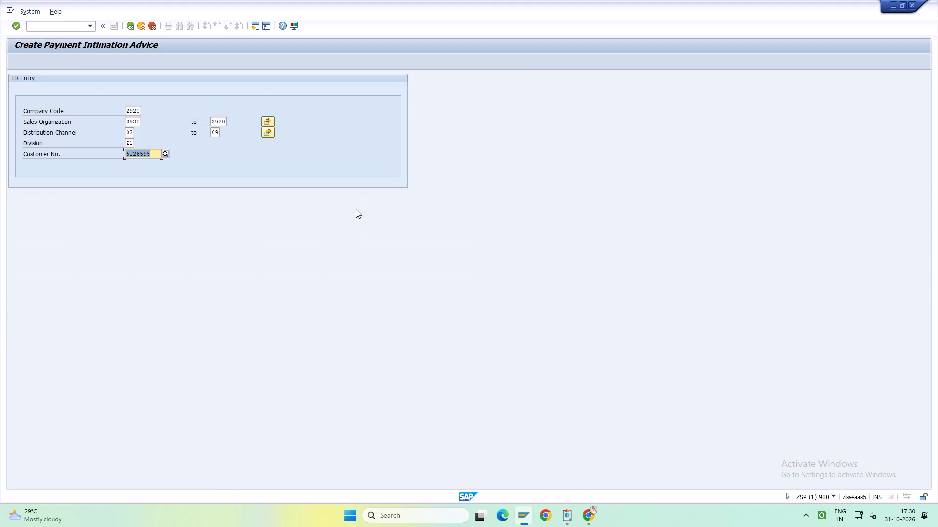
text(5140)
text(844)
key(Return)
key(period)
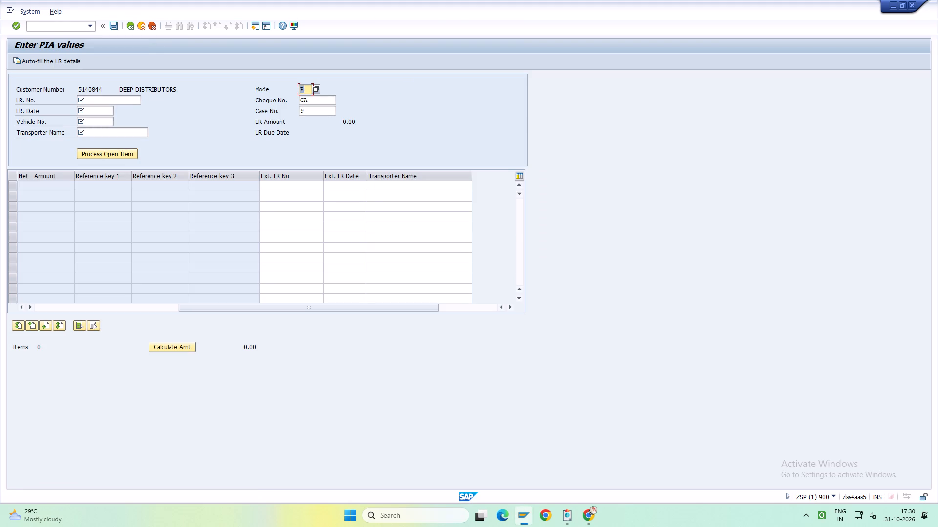
Enter LR number 1635809, LR date 31.10.2026 and case number 1 for Deep Distributors.
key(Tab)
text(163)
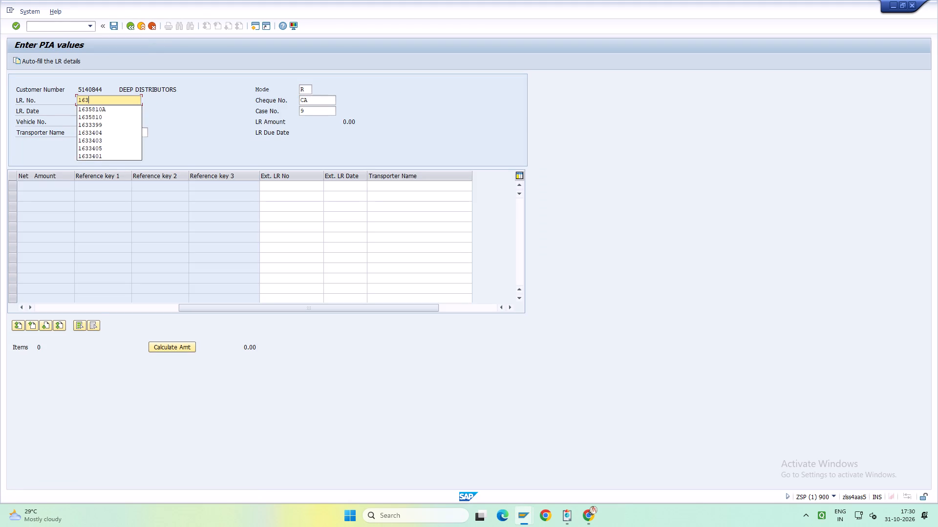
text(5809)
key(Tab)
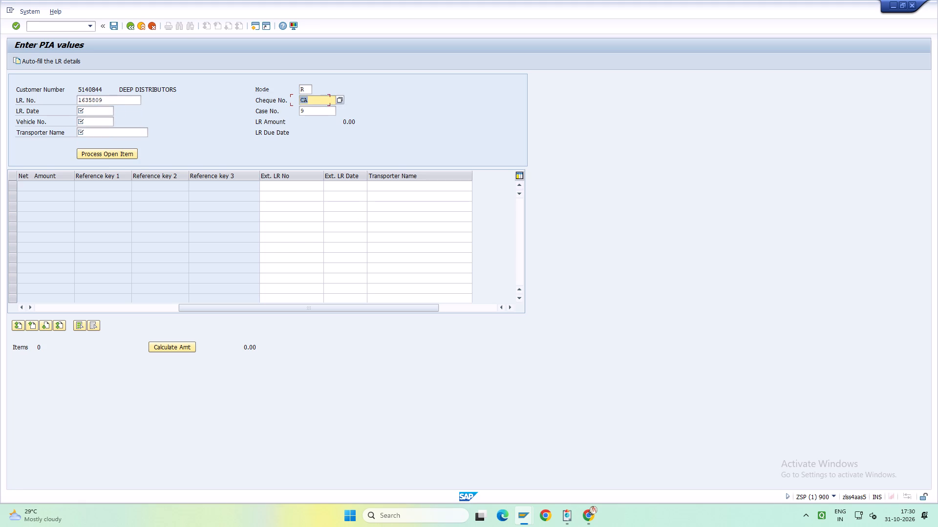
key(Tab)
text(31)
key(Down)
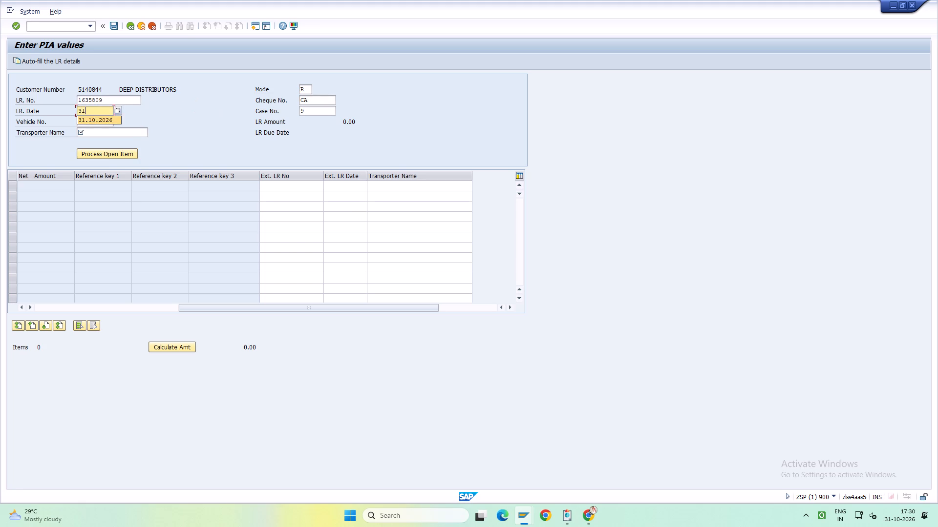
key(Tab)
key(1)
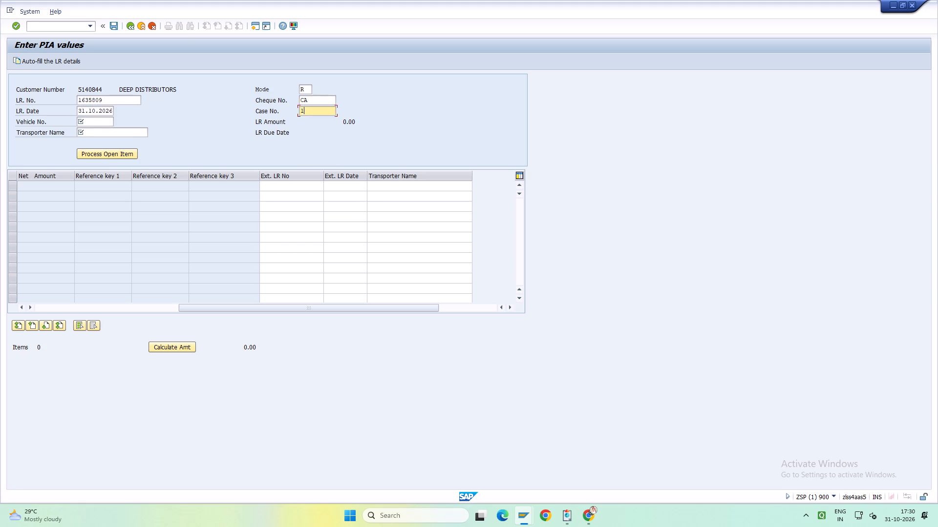
Enter vehicle number 4 and transporter ATCCPL in the header, and try to process the open items.
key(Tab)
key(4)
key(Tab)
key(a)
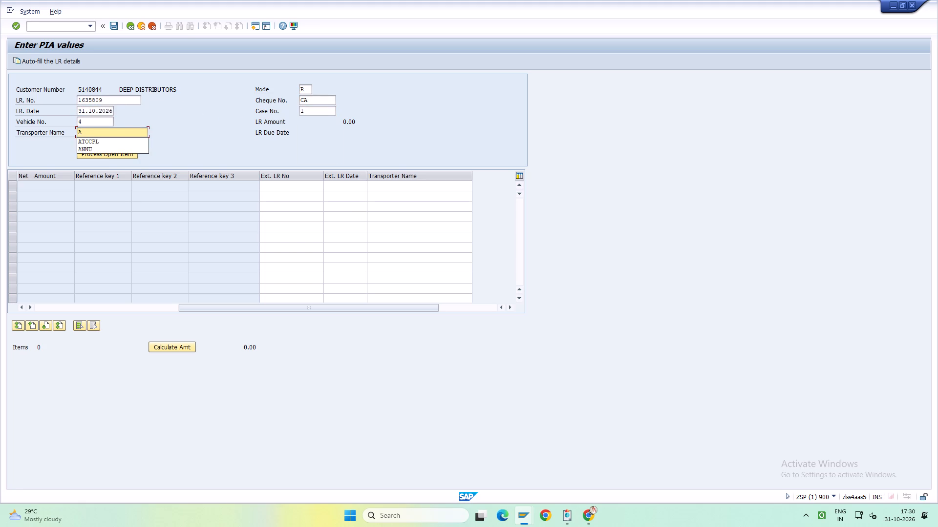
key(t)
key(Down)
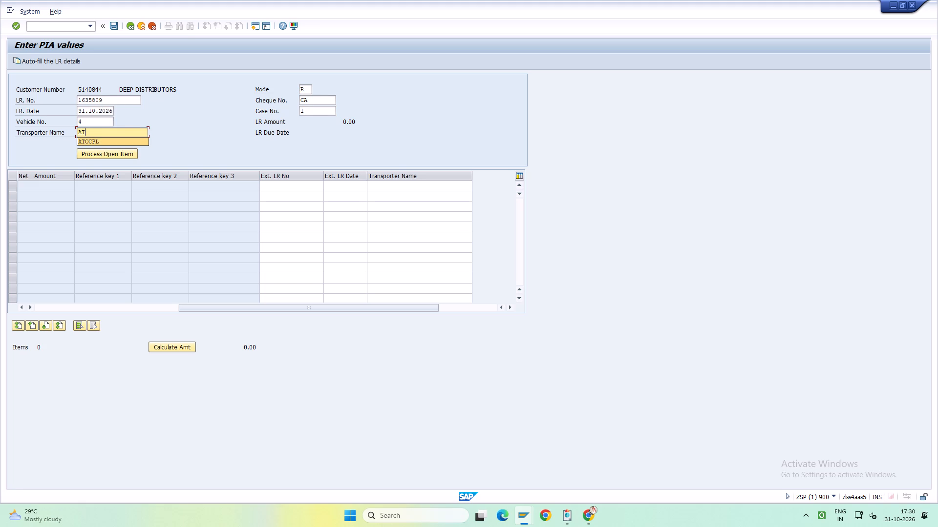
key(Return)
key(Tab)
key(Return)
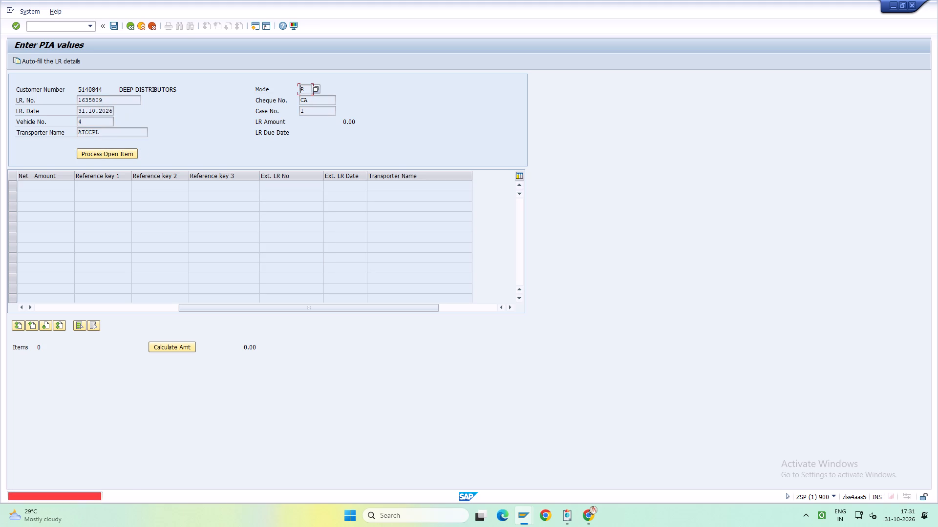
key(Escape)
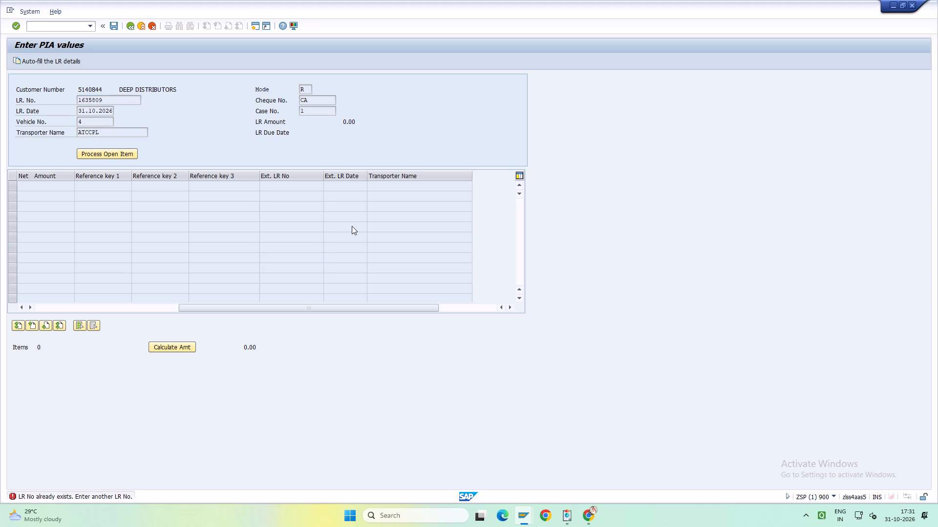
Change the header LR number to 01635809 and process the customer's open items.
click(106, 101)
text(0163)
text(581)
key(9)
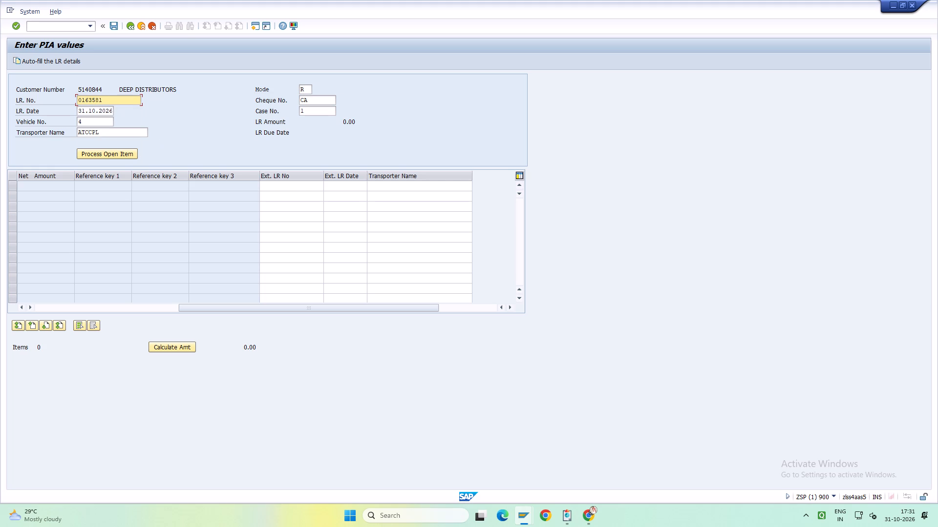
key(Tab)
click(105, 98)
key(BackSpace)
key(BackSpace)
text(09)
click(98, 156)
For the 5,939.86 invoice line, enter external LR number 1635809, external LR date 31.10.2026 and transporter ATCCPL.
drag(220, 315, 0, 280)
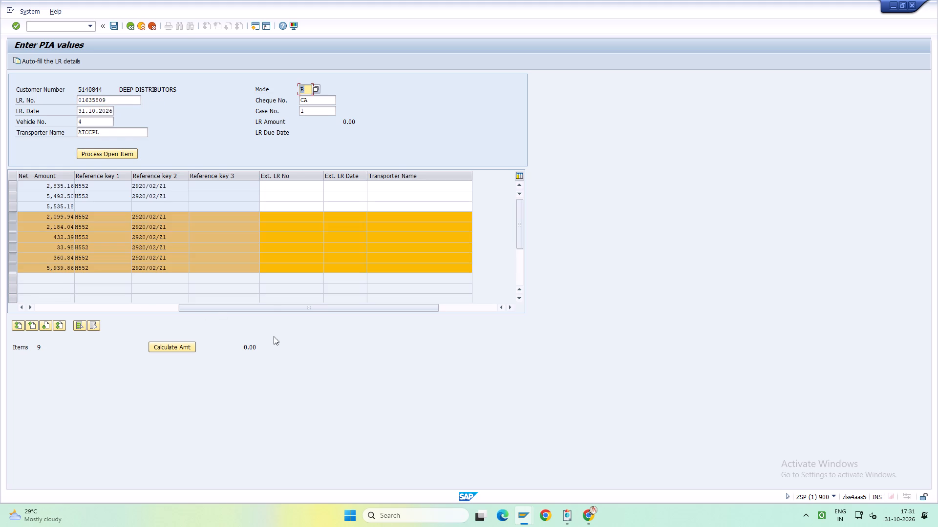
drag(268, 306, 0, 274)
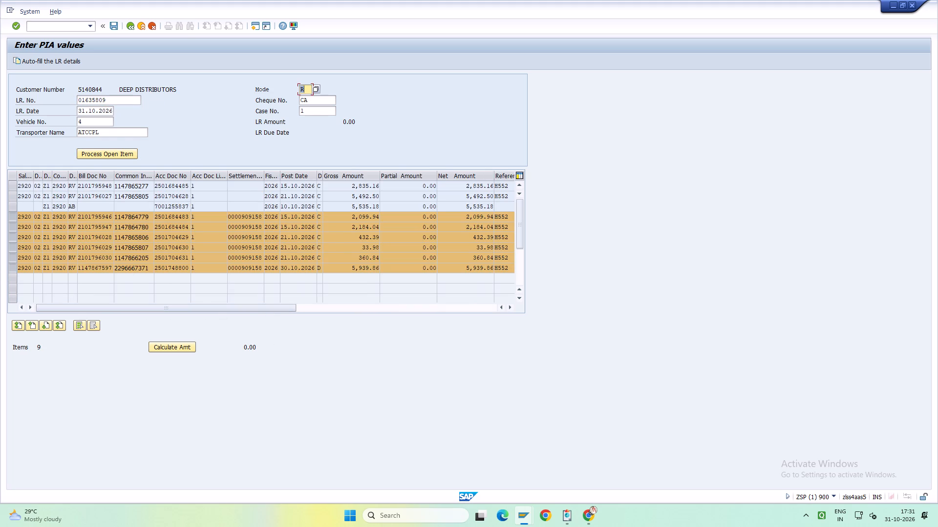
drag(219, 305, 231, 308)
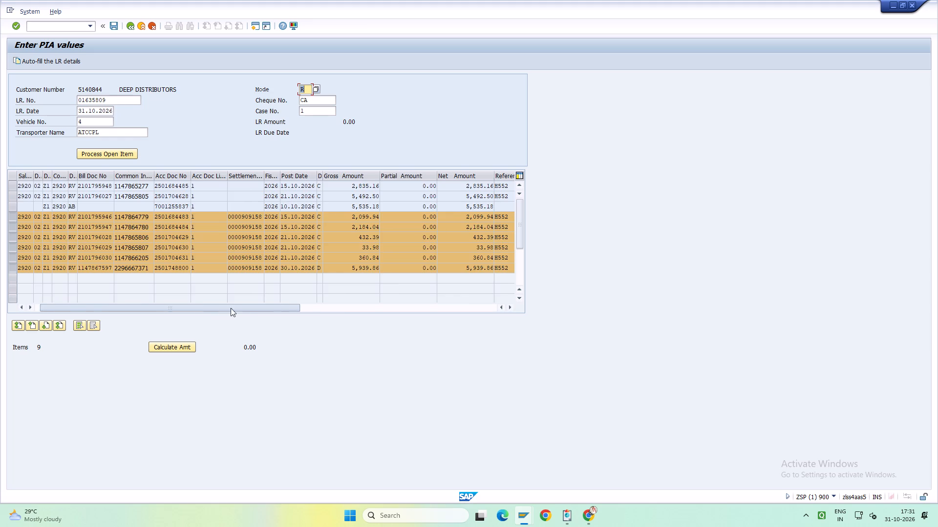
drag(231, 308, 318, 318)
click(441, 269)
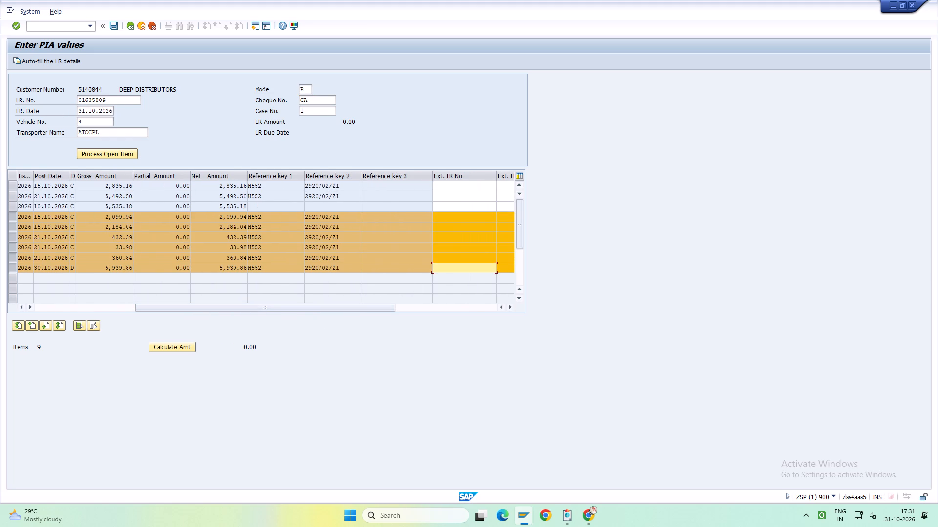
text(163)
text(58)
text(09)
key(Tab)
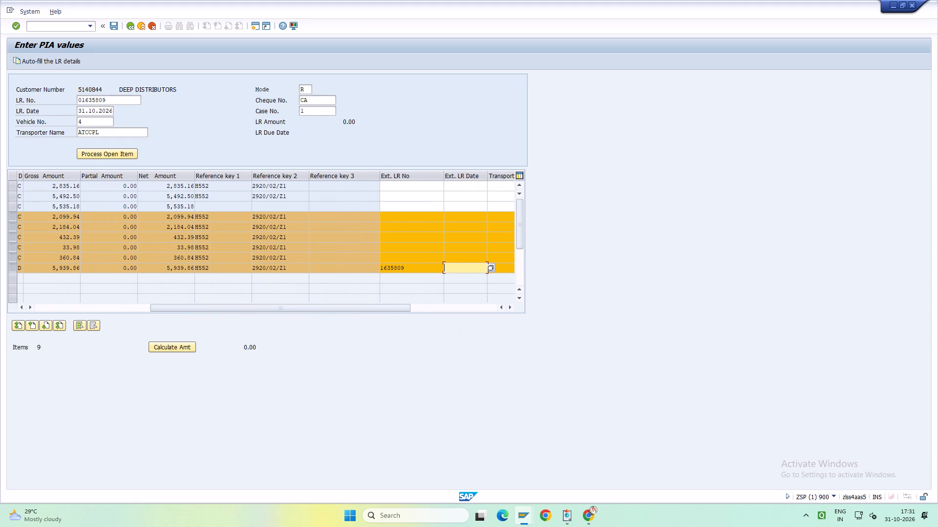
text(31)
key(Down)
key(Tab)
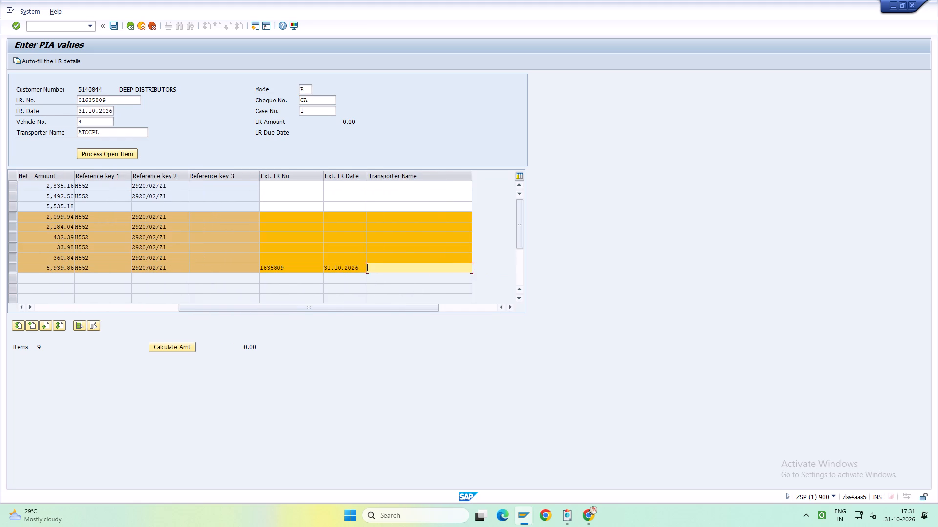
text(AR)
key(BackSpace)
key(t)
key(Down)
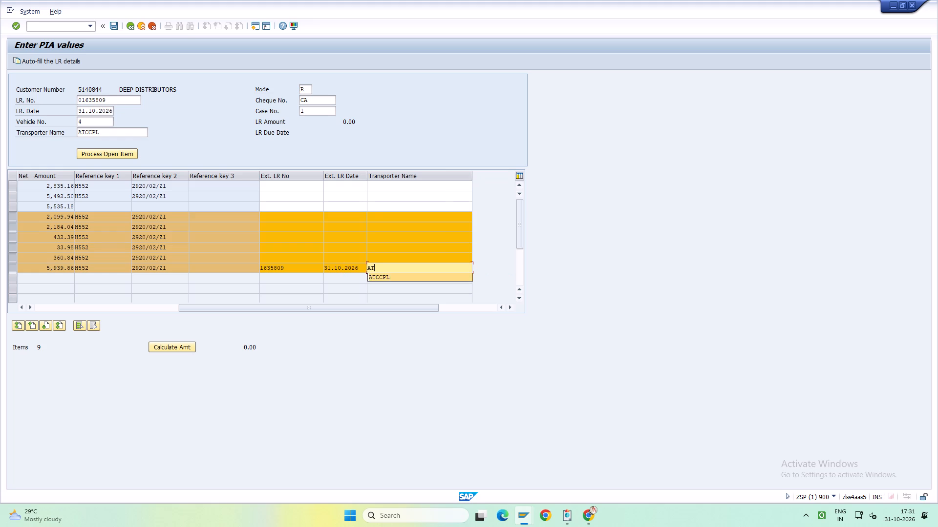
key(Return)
Save the LR entry for Deep Distributors and acknowledge the cheque status information.
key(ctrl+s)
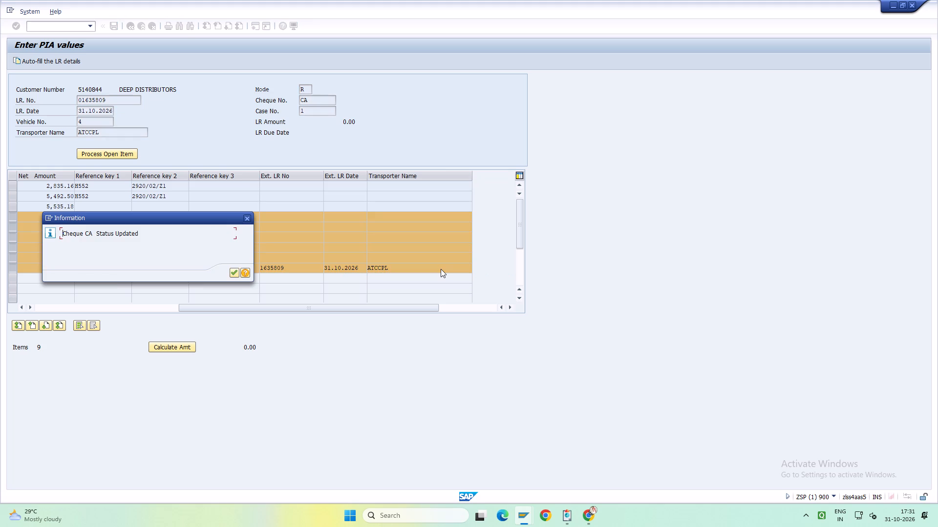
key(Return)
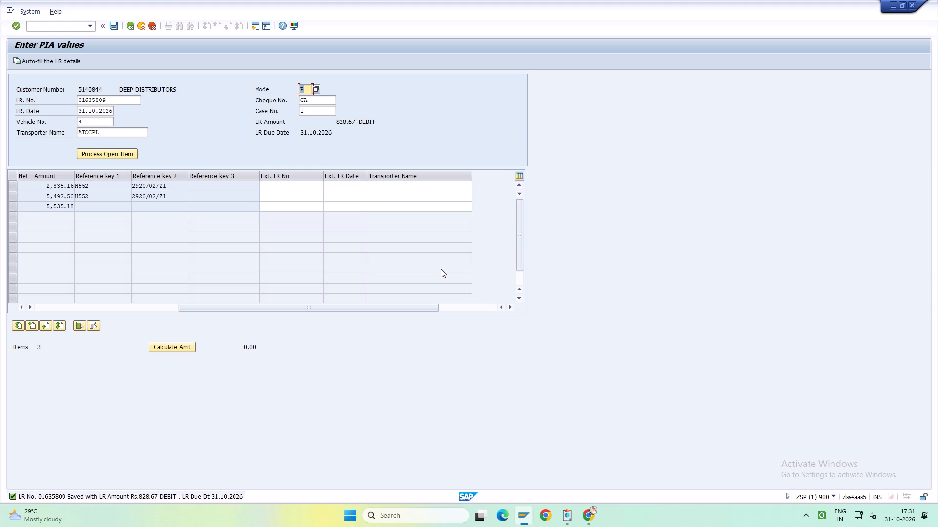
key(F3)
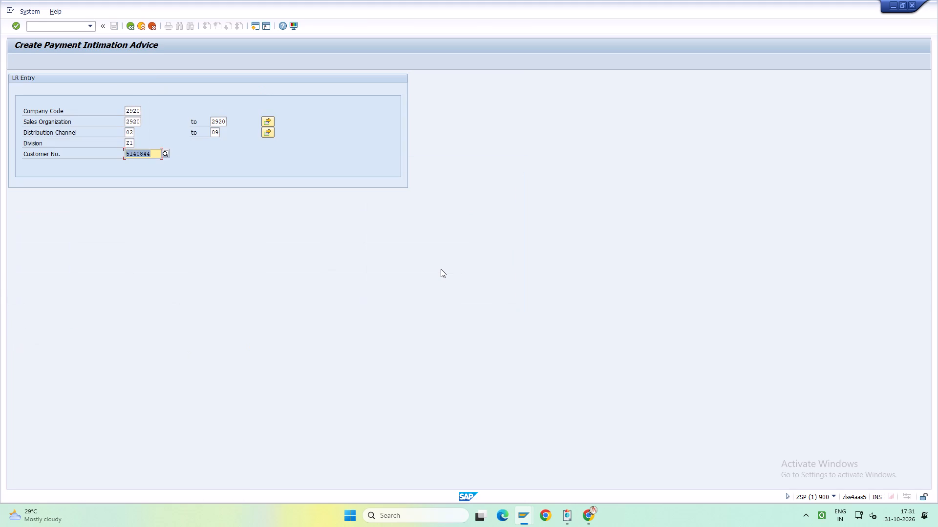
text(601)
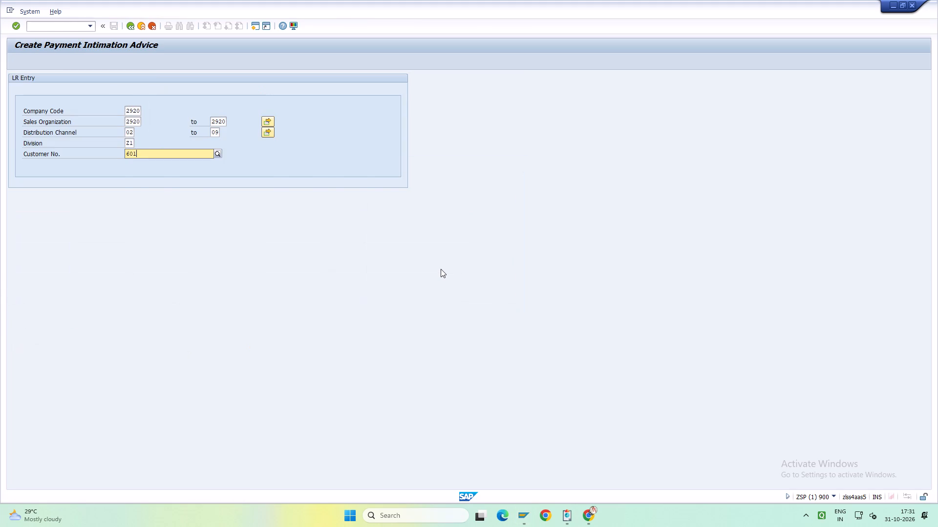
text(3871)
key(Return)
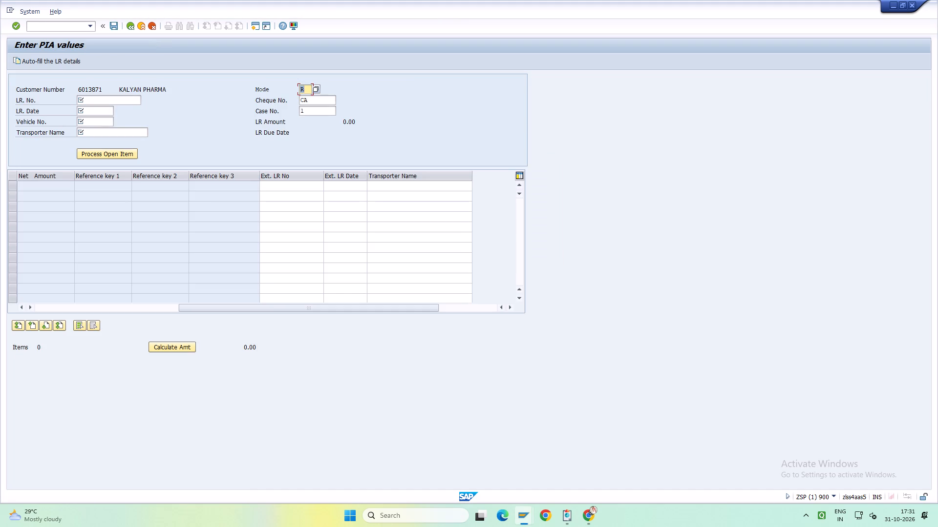
Enter LR number 01635813 and LR date 31.10.2026 in the header for Kalyan Pharma.
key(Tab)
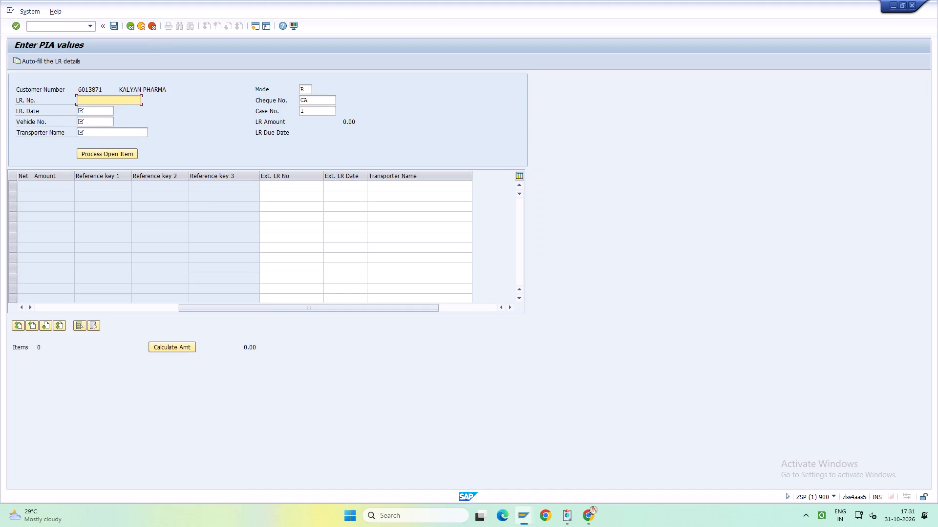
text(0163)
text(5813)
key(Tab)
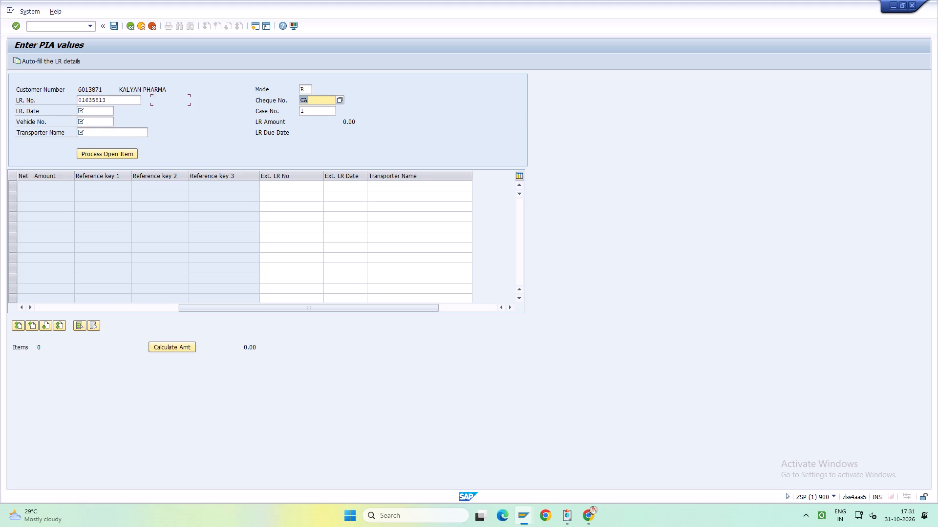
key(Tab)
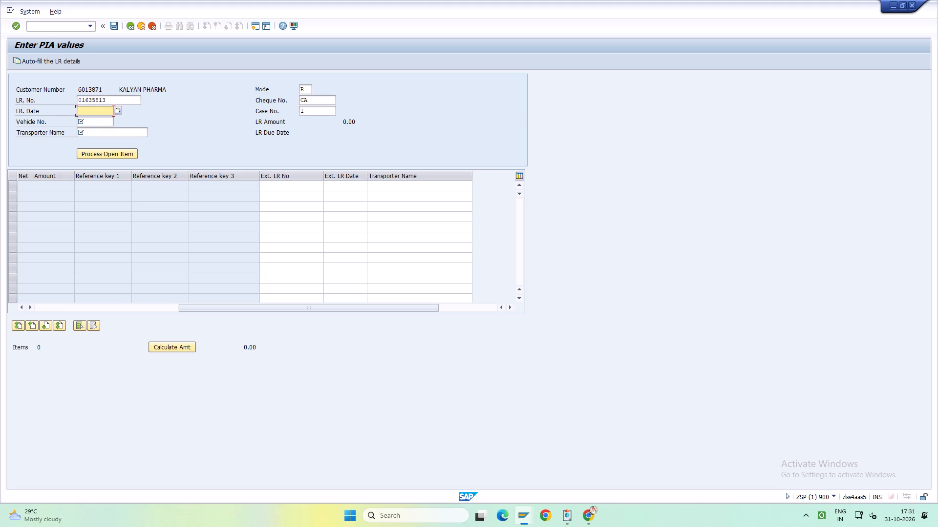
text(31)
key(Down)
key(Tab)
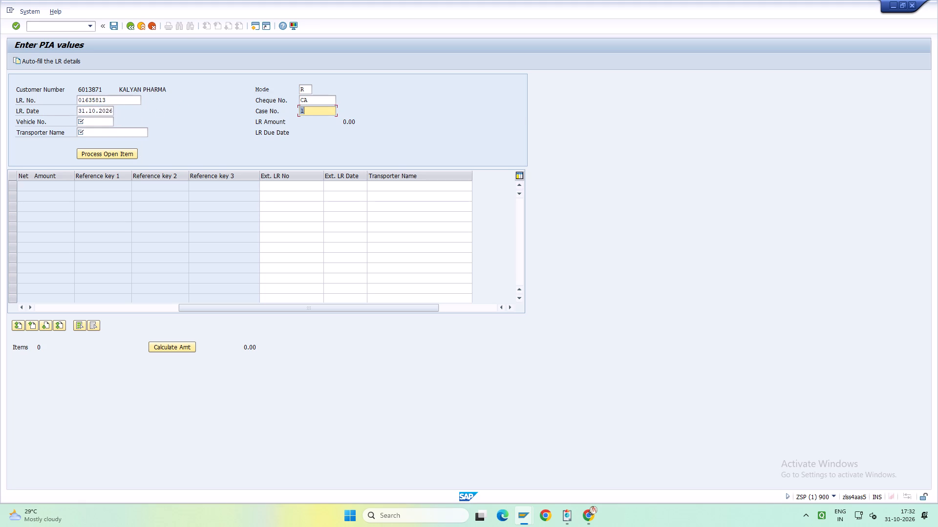
Enter vehicle number 4 and transporter ATCCPL in the header, and process the customer's open items.
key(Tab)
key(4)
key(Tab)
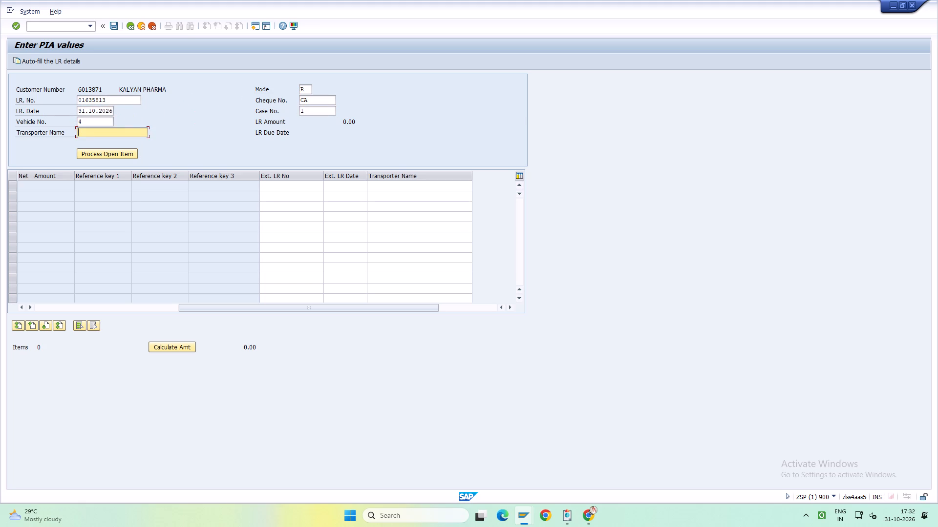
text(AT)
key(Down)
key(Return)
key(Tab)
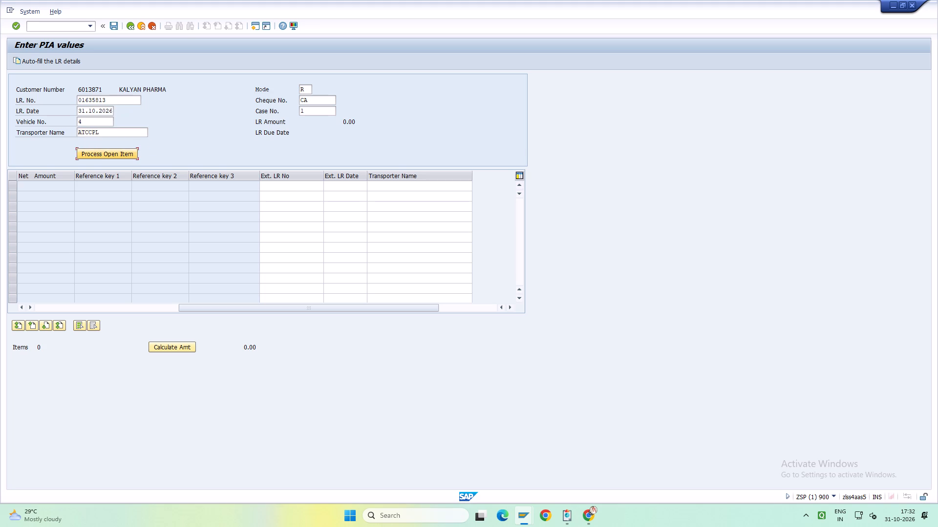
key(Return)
Enter external LR number 1635813, LR date 31.10.2026 and transporter ATCCPL on Kalyan Pharma's highlighted open invoice.
drag(379, 304, 97, 321)
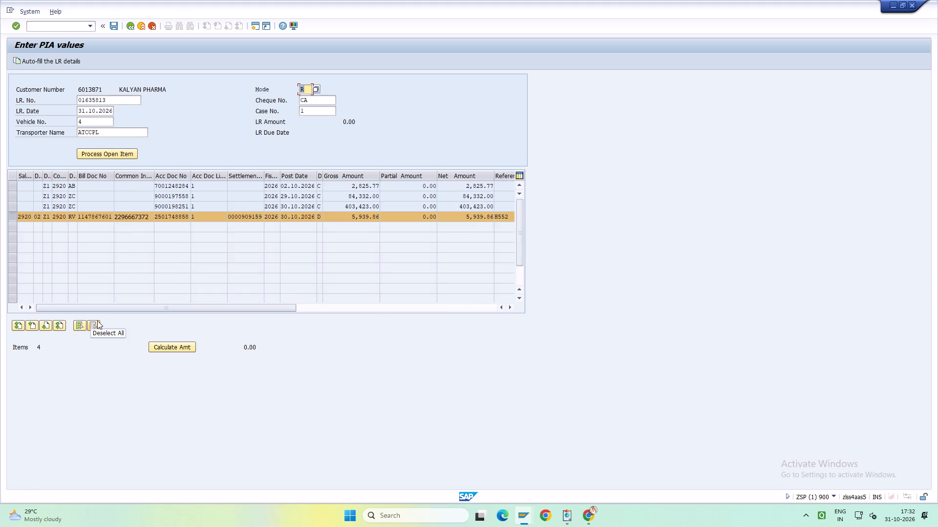
drag(150, 307, 157, 307)
drag(157, 307, 248, 311)
click(458, 215)
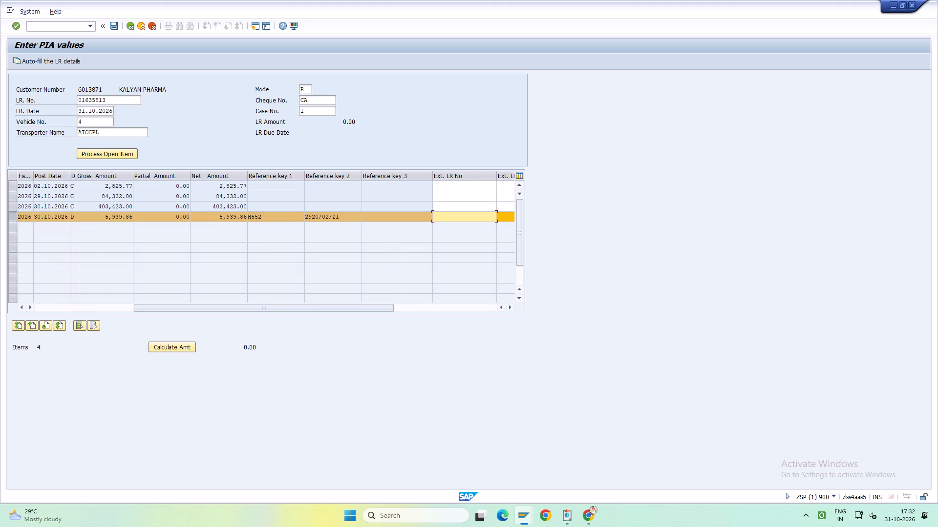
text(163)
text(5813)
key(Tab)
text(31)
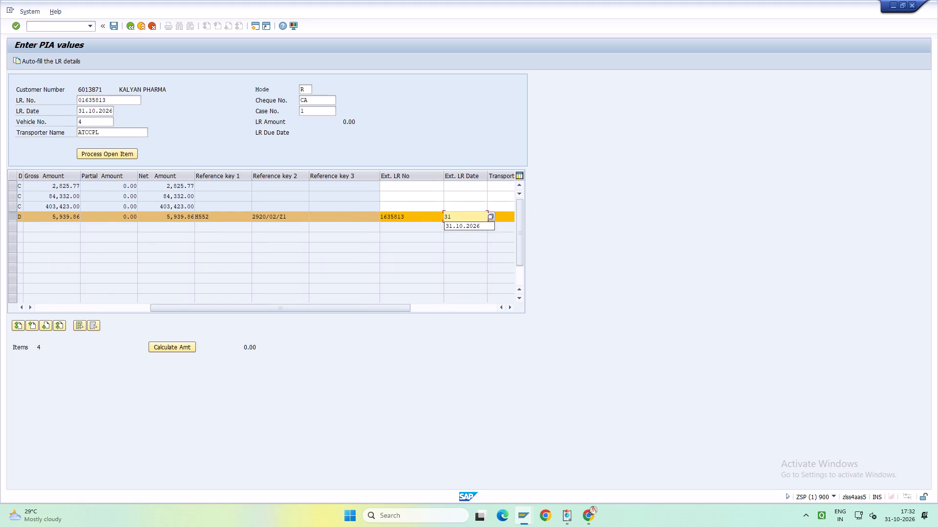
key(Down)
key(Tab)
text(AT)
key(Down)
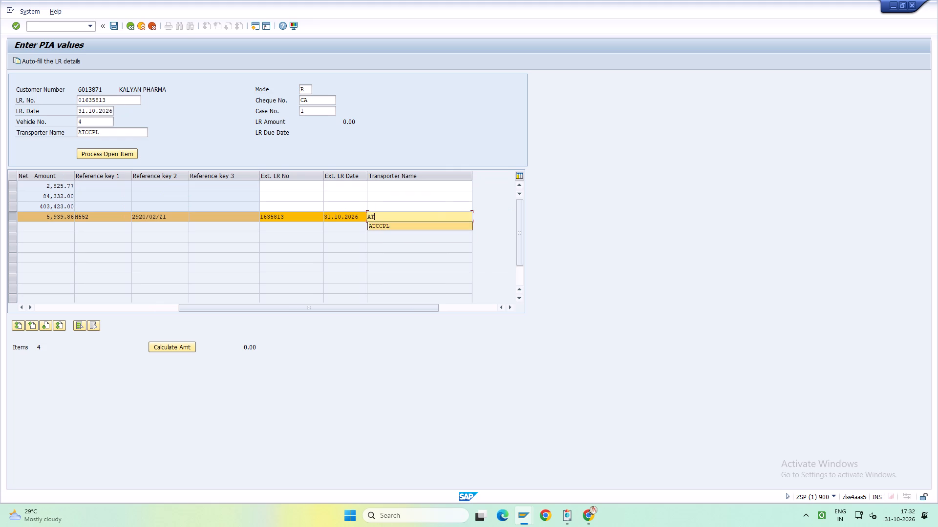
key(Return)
Save the LR entry for Kalyan Pharma and acknowledge the cheque status information.
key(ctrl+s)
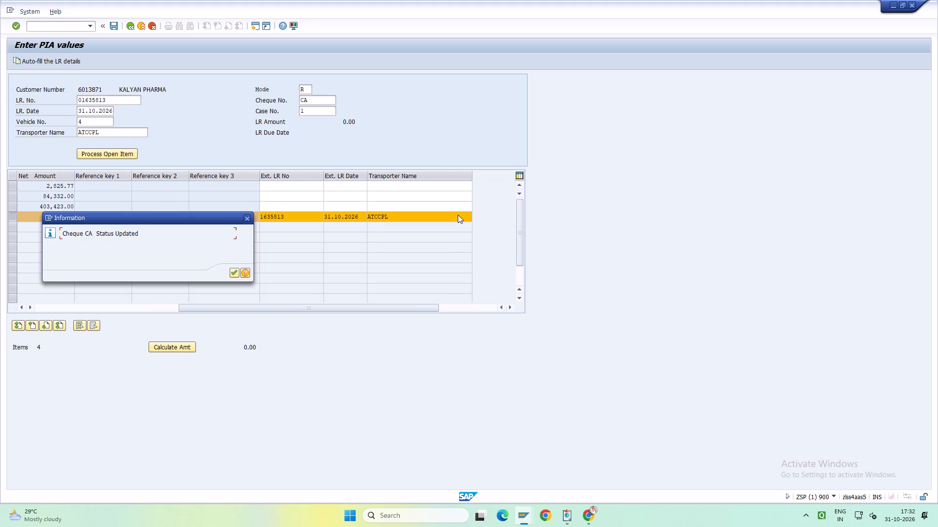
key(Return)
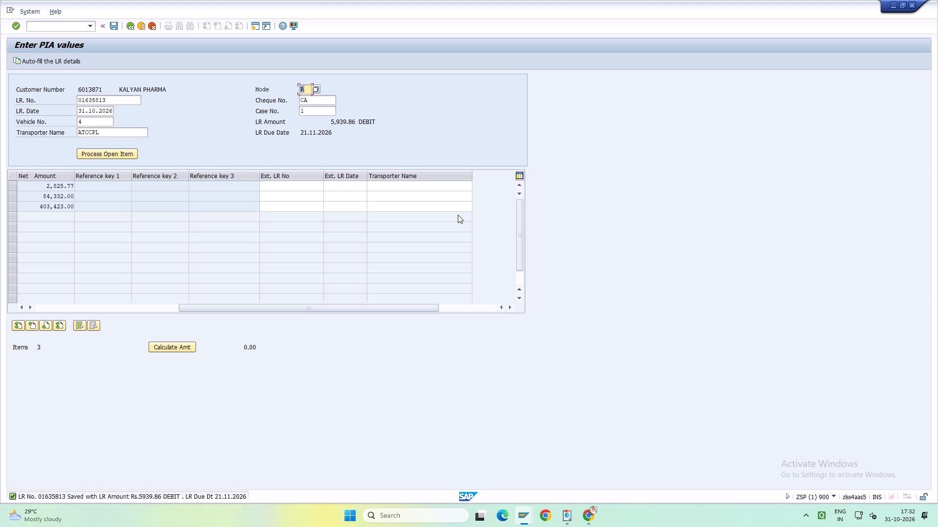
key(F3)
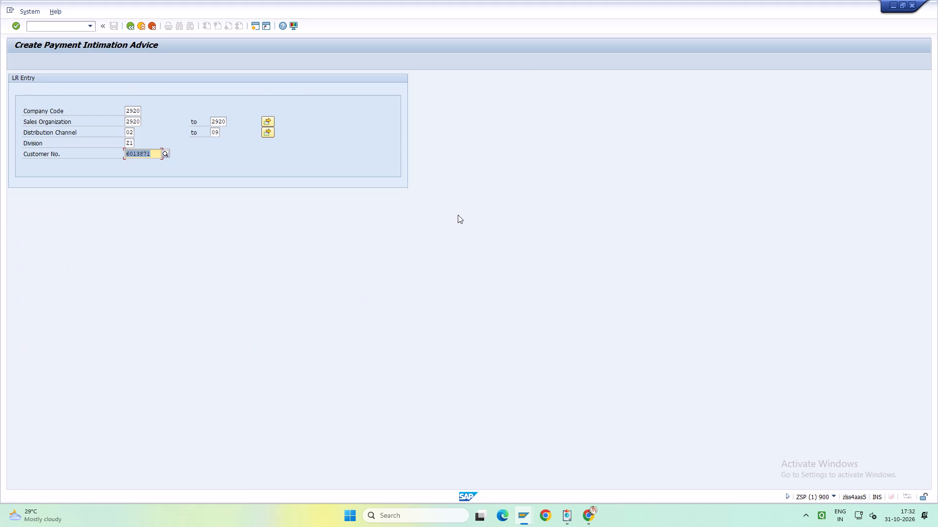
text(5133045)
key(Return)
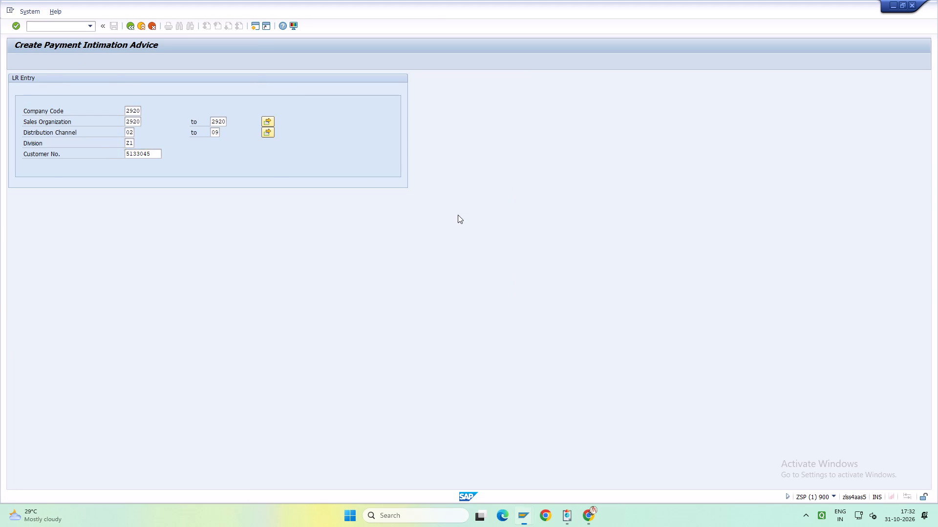
Enter LR number 01635814, LR date 31.10.2026 and case number 6 in the header for Devi Medisales.
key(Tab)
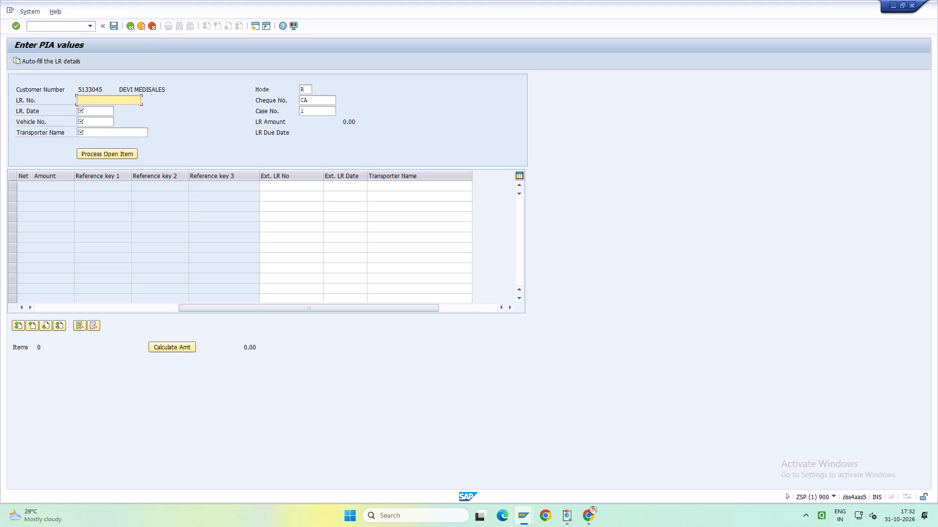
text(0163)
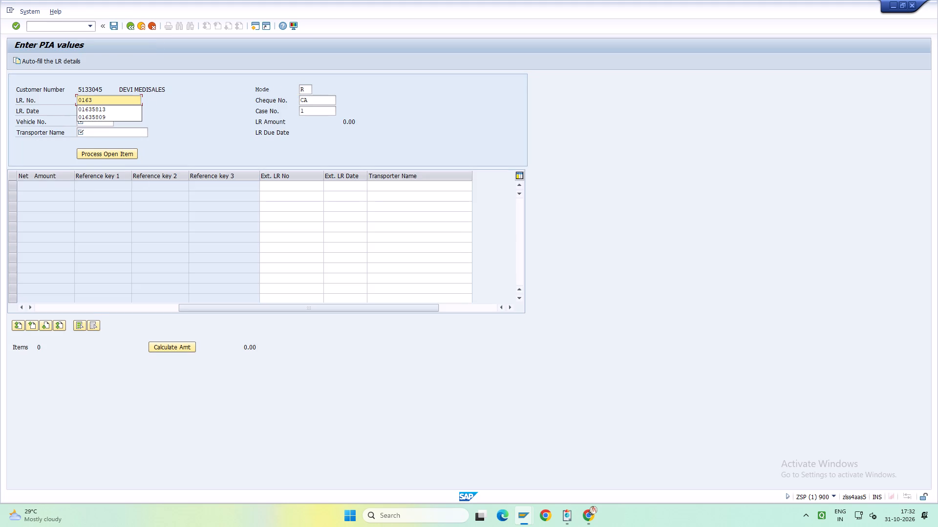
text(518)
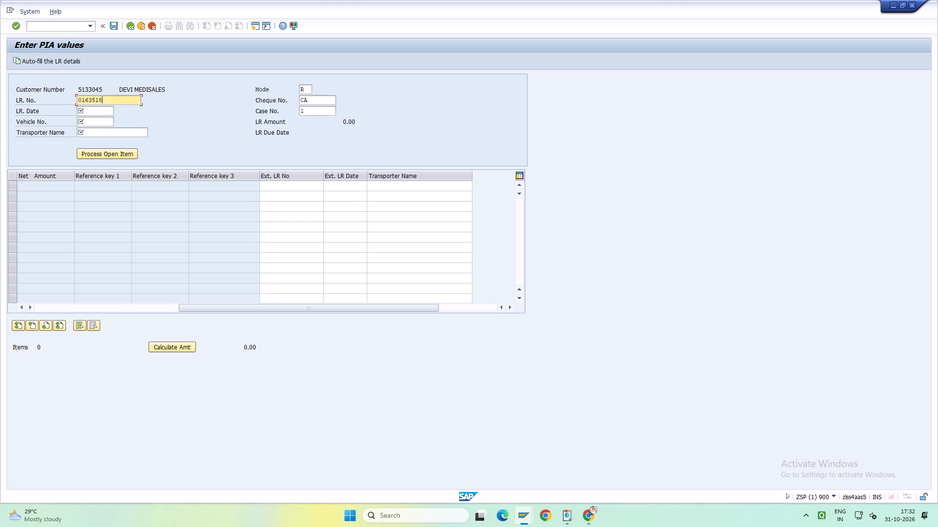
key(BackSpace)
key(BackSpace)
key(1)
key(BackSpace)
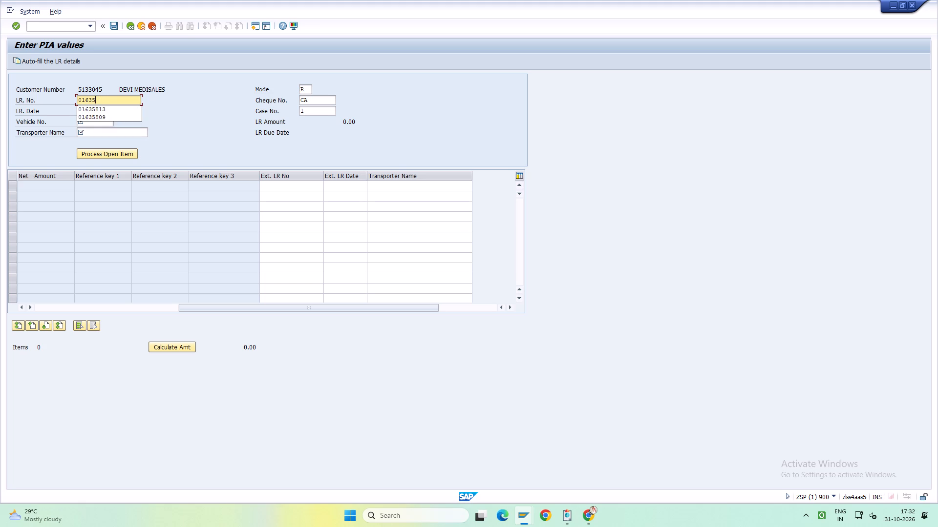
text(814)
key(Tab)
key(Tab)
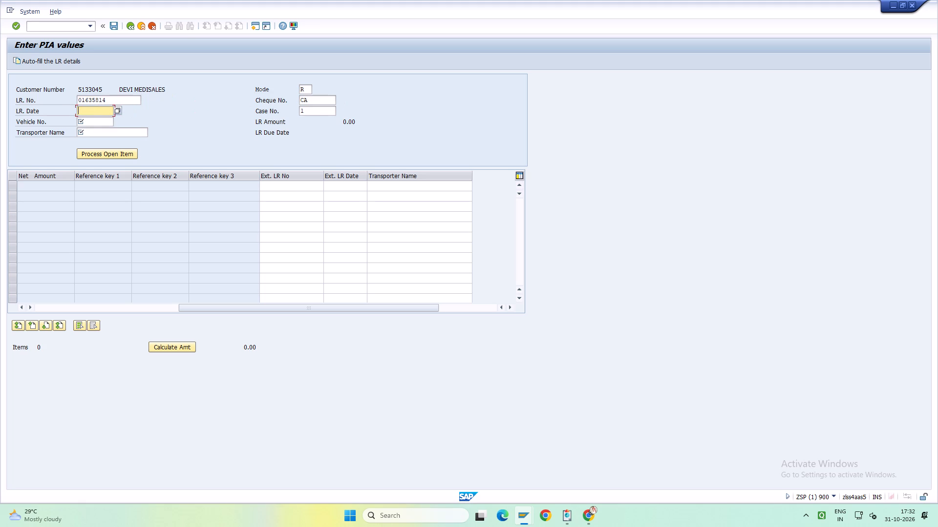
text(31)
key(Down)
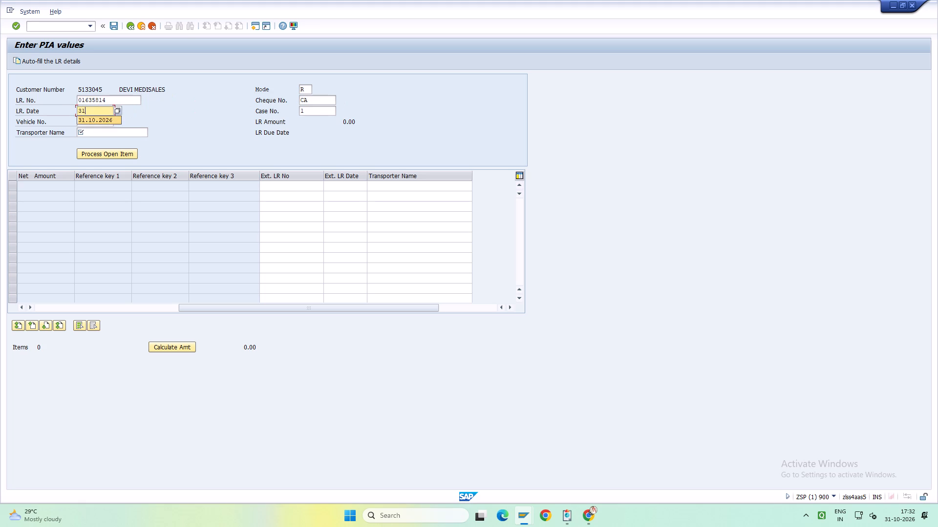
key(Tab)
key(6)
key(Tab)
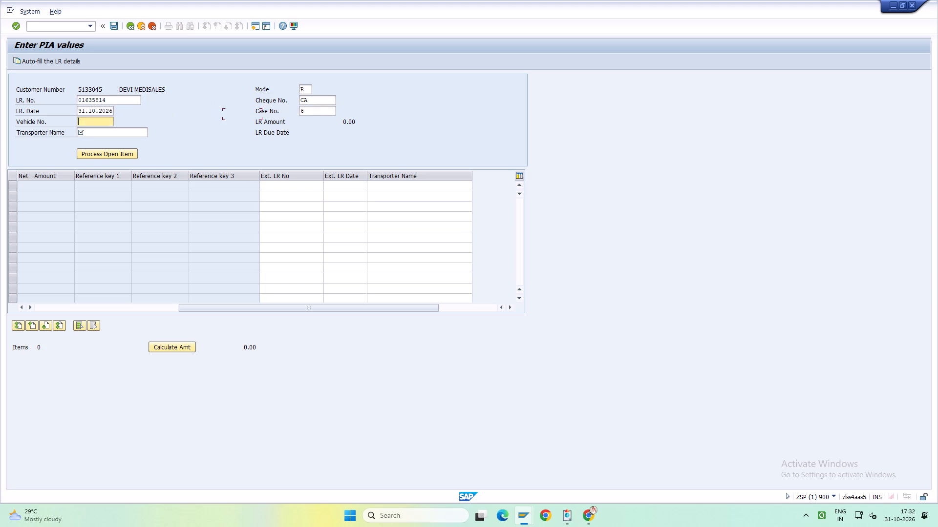
Enter vehicle number 4 and transporter ATCCPL in the header, and process the customer's open items.
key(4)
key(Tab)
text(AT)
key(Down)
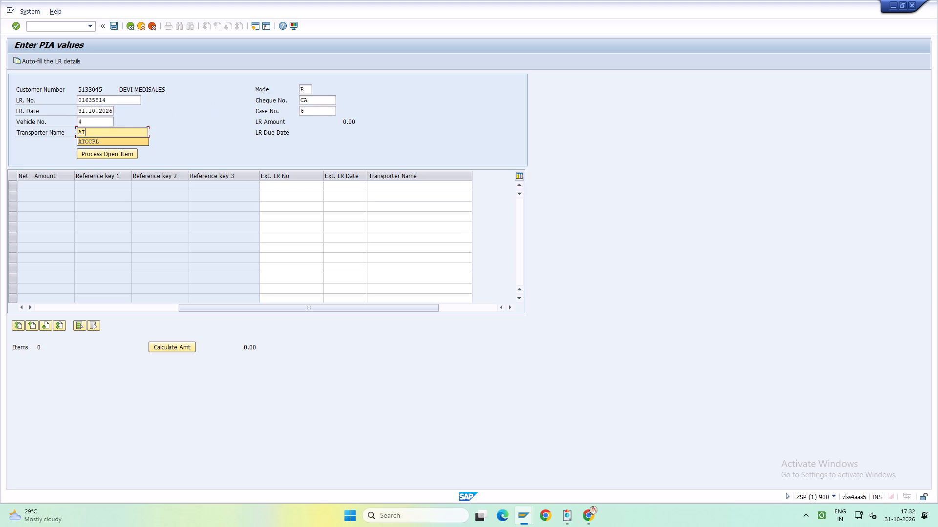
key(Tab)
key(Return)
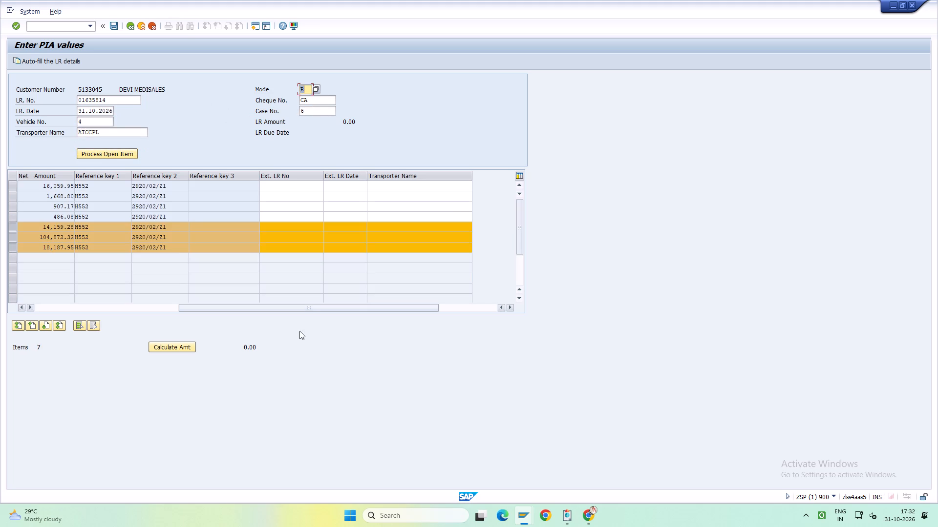
Enter external LR number 1635814, LR date 31.10.2026 and transporter ATCCPL on the highlighted 14,159.28 invoice.
drag(311, 310, 81, 344)
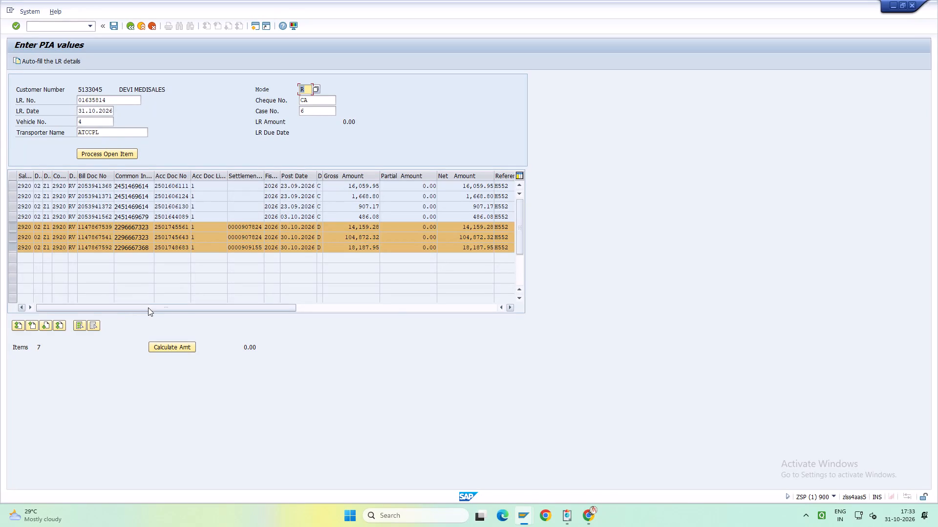
drag(148, 307, 233, 308)
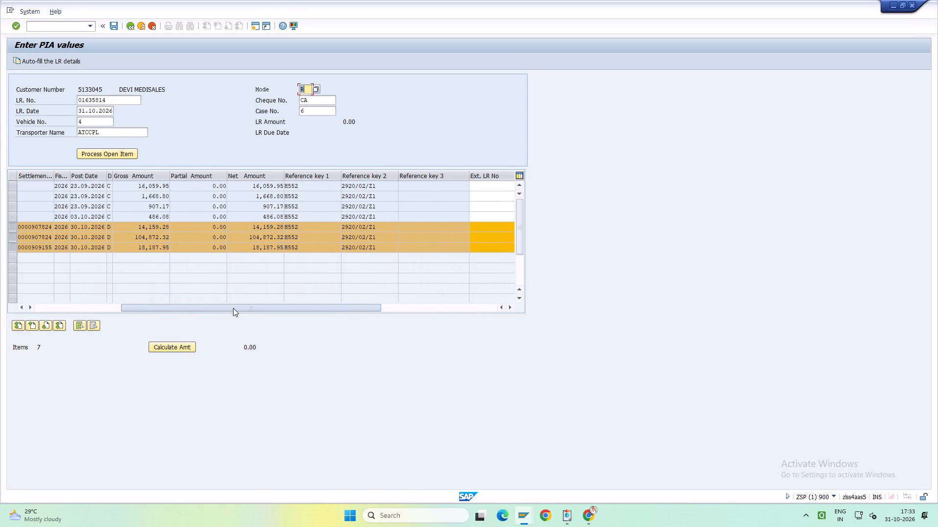
drag(233, 308, 252, 307)
click(442, 225)
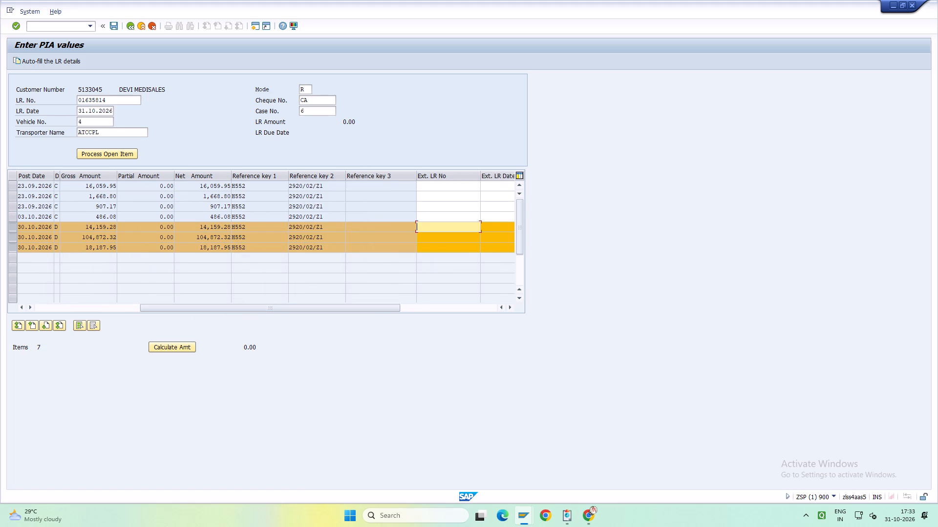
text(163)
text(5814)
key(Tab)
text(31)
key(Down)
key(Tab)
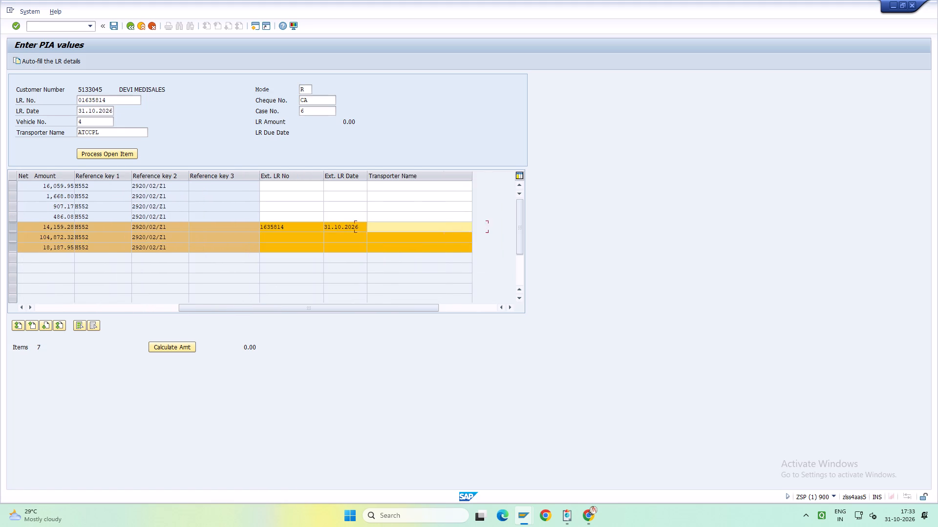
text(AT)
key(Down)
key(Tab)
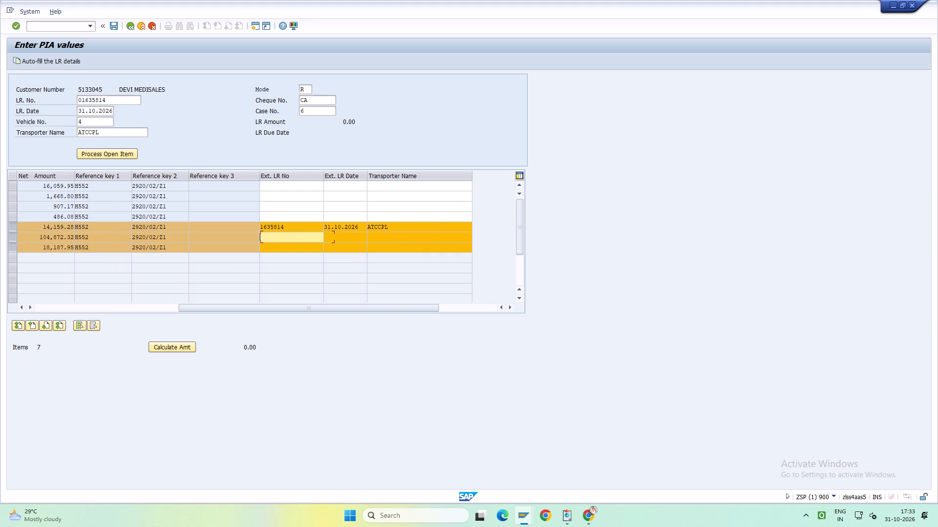
Enter external LR number 1635814, LR date 31.10.2026 and transporter ATCCPL on the highlighted 104,872.32 invoice.
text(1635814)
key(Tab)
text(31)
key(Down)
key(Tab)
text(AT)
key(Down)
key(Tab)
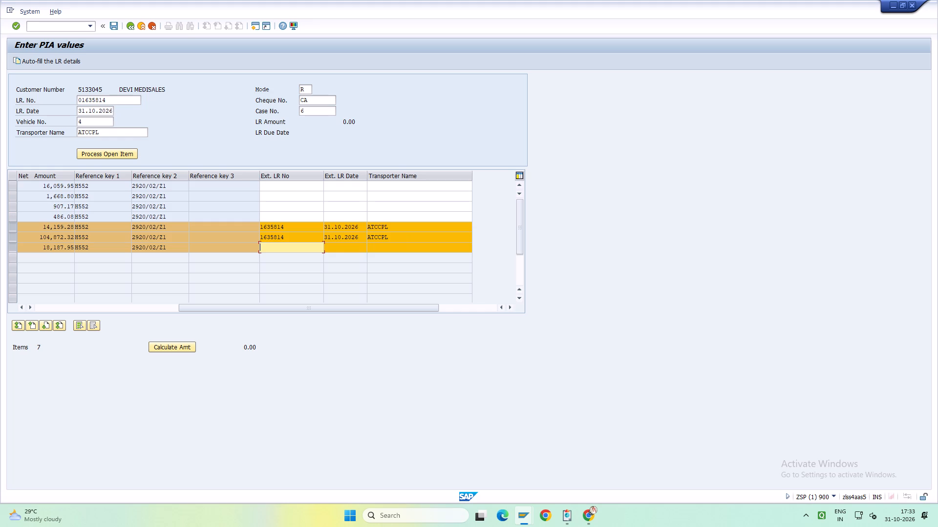
Enter external LR number 1635814, LR date 31.10.2026 and transporter ATCCPL on the highlighted 18,187.95 invoice.
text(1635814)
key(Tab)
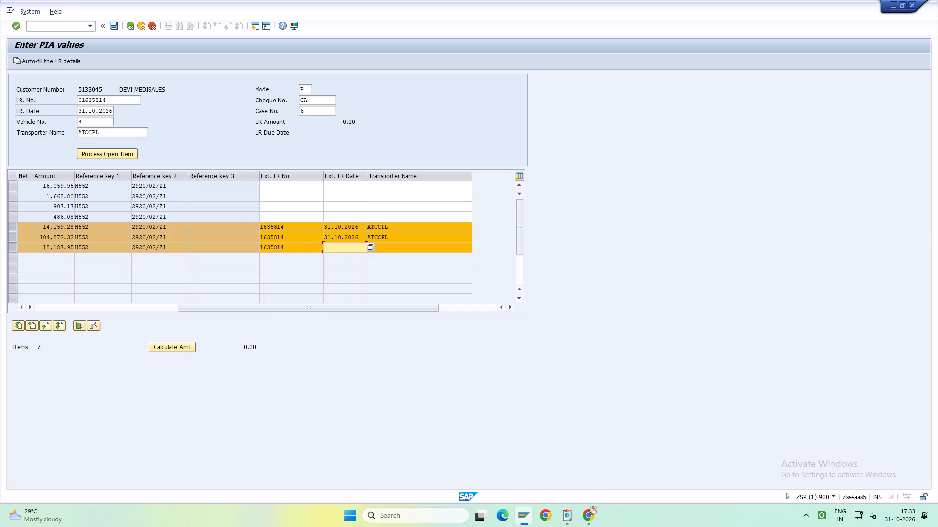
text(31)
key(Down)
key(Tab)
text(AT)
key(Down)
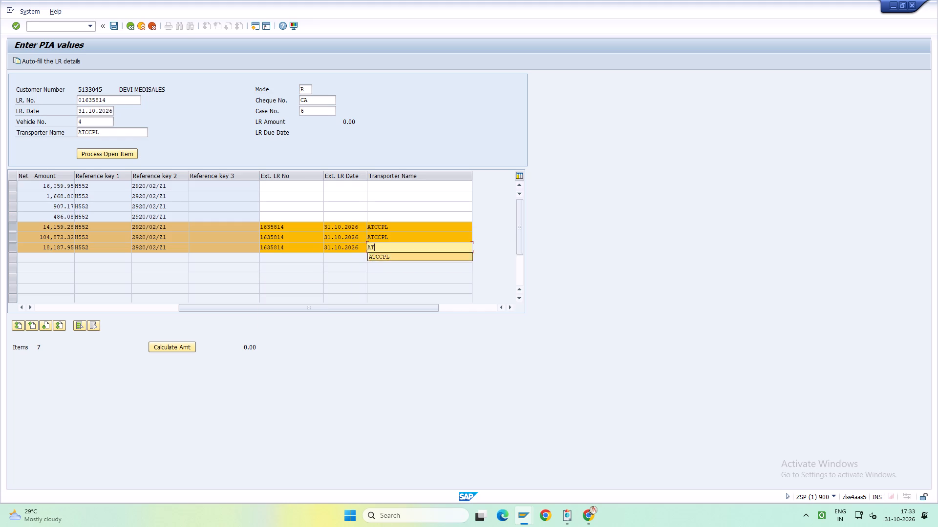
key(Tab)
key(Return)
Save the LR entry for Devi Medisales and acknowledge the cheque status information.
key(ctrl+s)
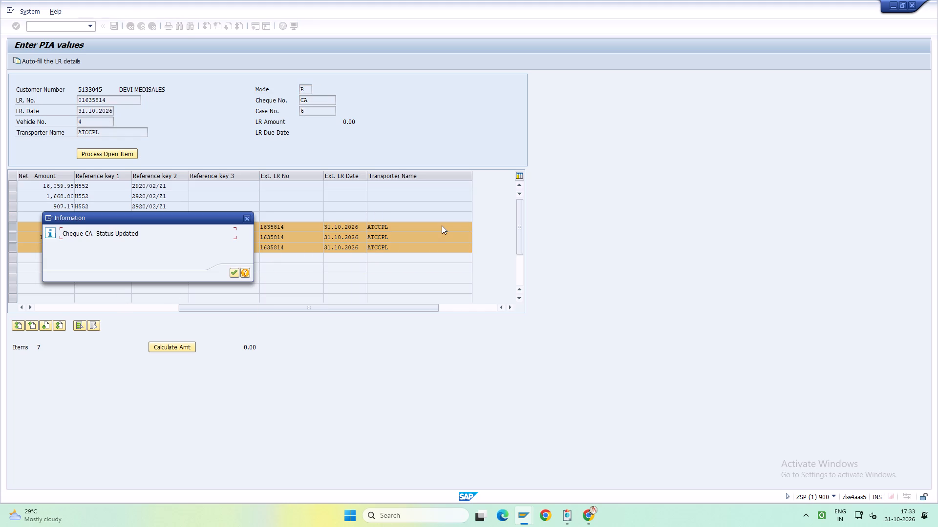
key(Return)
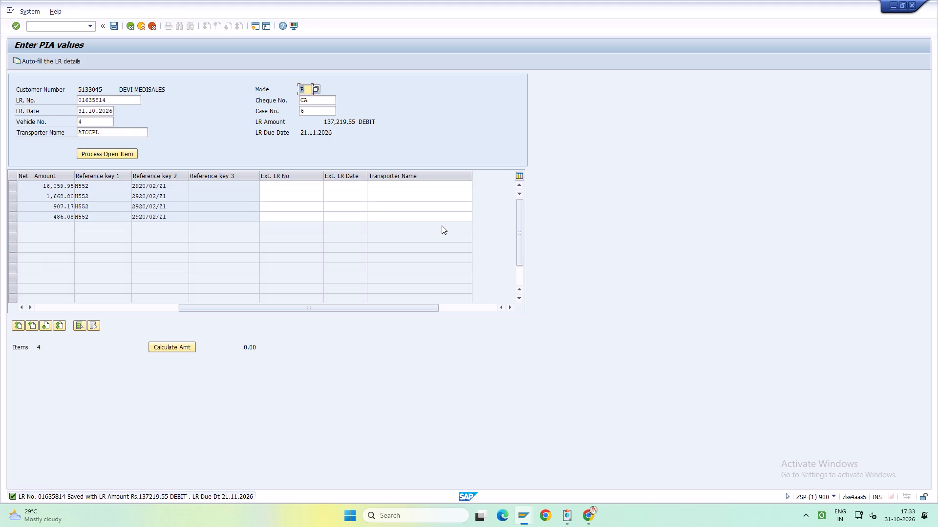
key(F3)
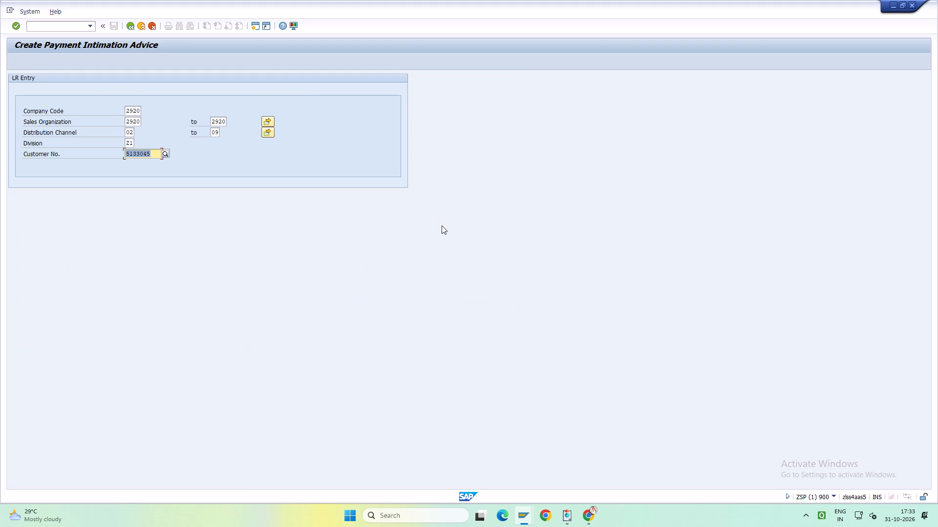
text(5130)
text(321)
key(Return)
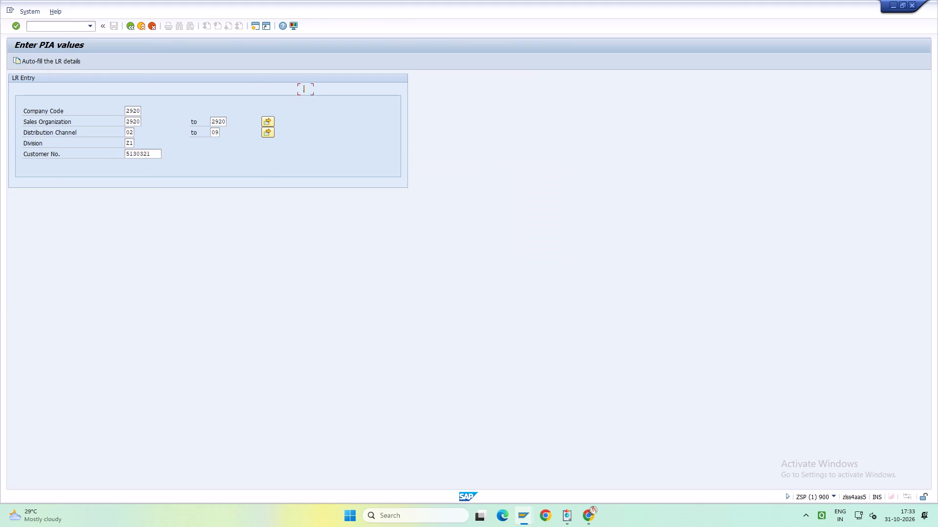
Enter LR number 01635821, LR date 31.10.2026 and case number 1 in the header for Khanuja Medical Hall.
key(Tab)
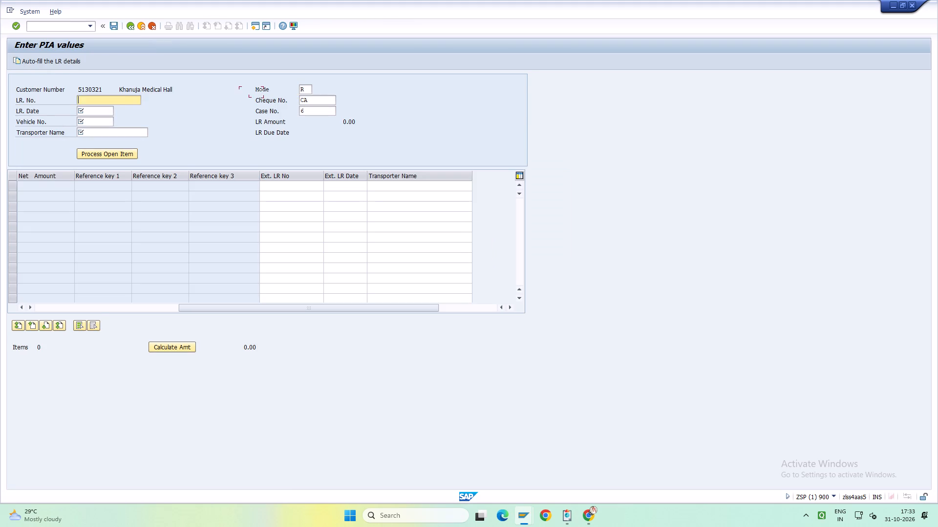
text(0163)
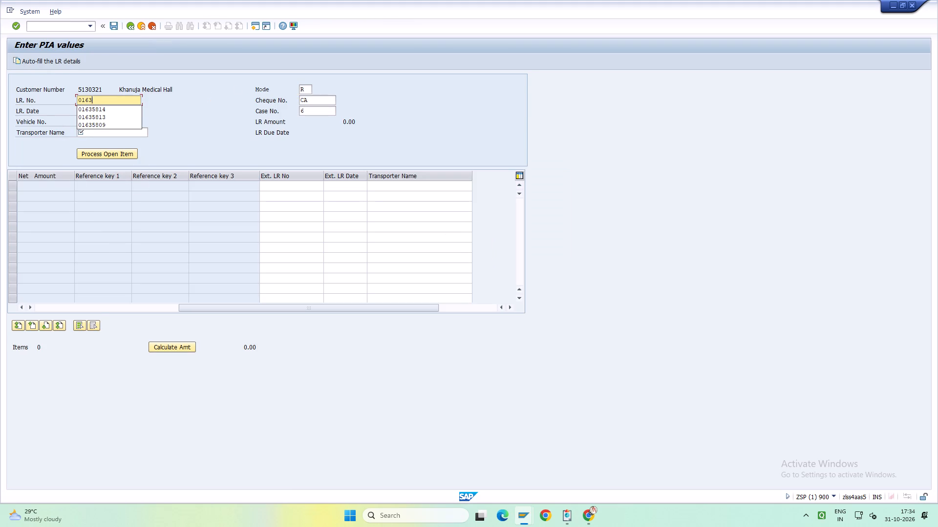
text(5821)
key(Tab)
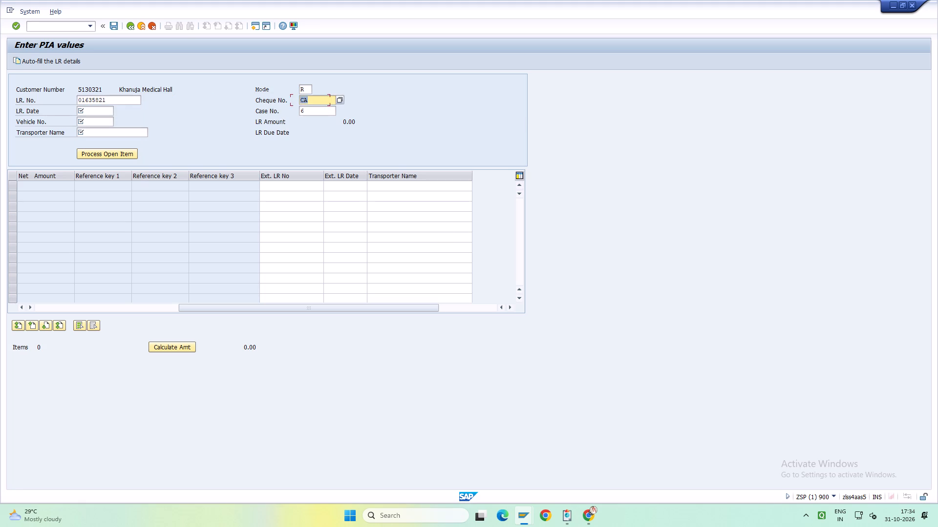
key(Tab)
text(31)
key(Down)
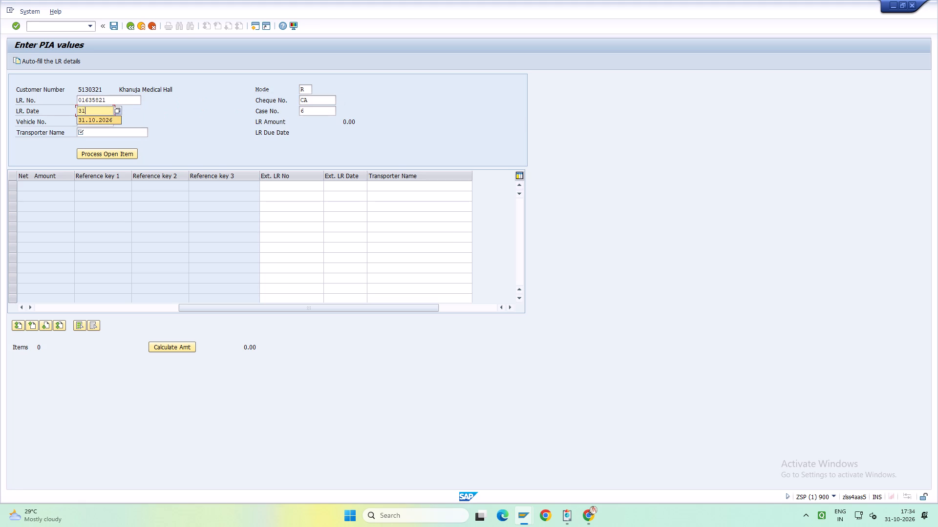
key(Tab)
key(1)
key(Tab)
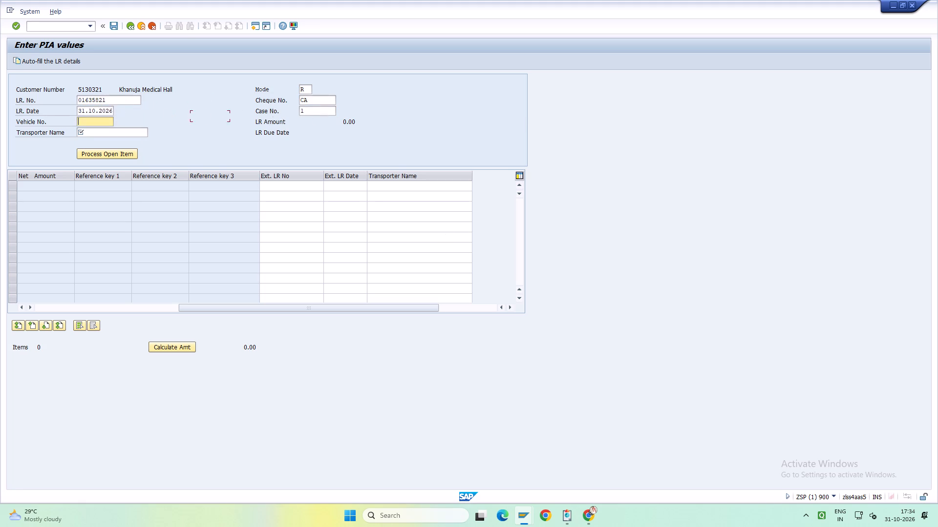
Enter vehicle number 4 and transporter ATCCPL in the header, and load the open items for Khanuja Medical Hall.
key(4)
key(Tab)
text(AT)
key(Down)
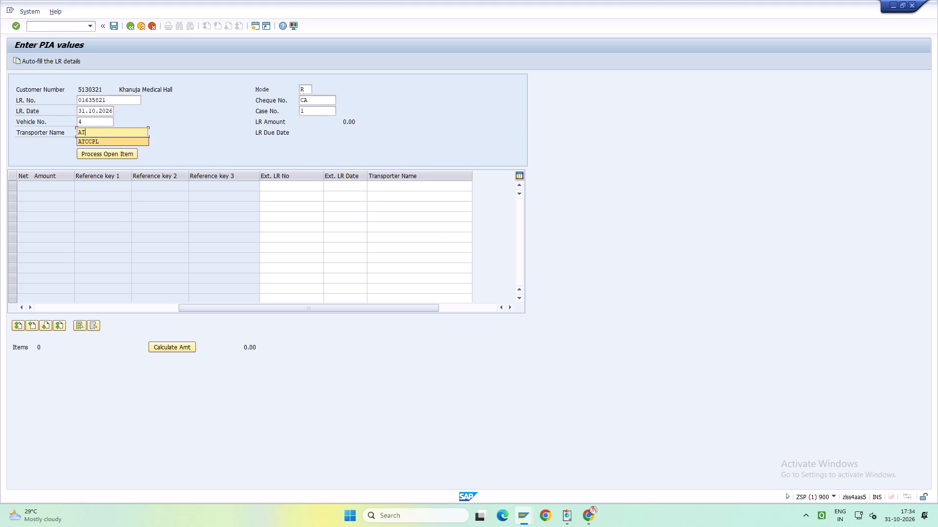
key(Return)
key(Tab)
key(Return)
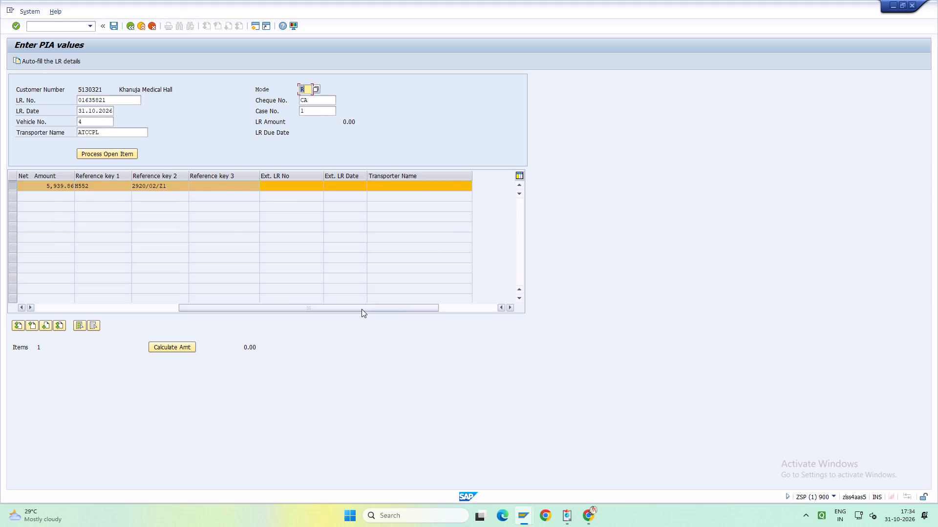
Enter external LR number 1635821, LR date 31.10.2026 and transporter ATCCPL on the 5,939.86 invoice.
drag(362, 309, 9, 373)
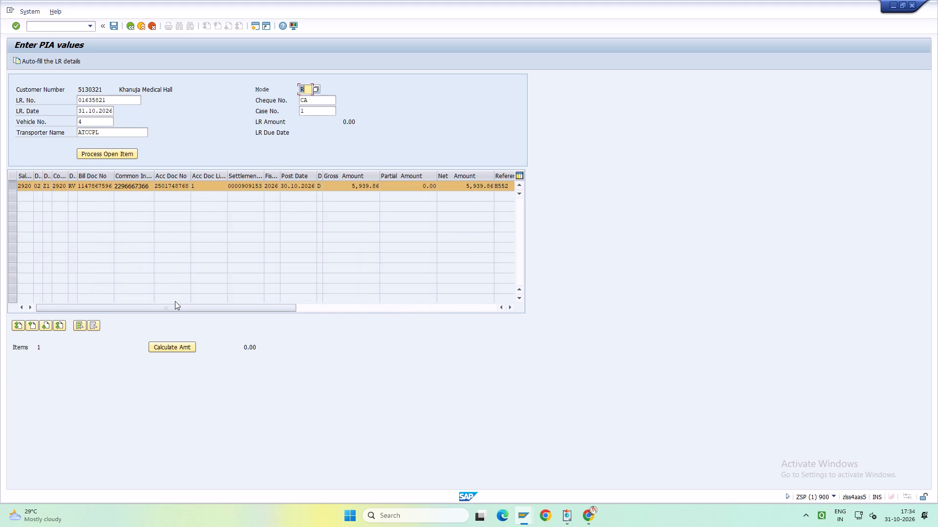
drag(171, 308, 262, 316)
click(464, 184)
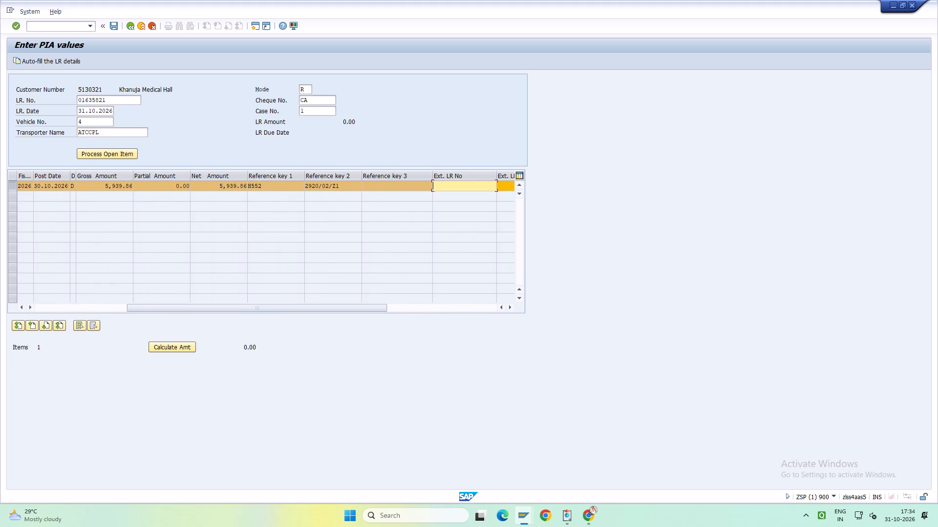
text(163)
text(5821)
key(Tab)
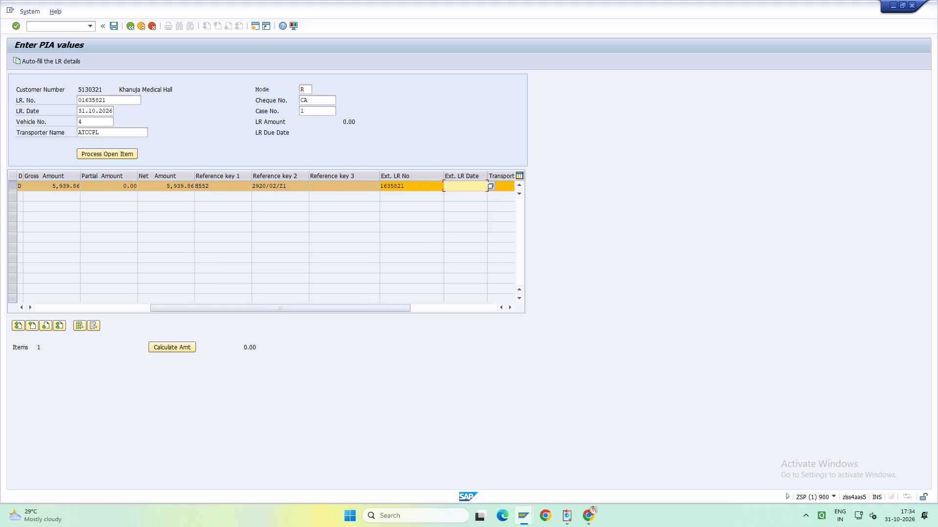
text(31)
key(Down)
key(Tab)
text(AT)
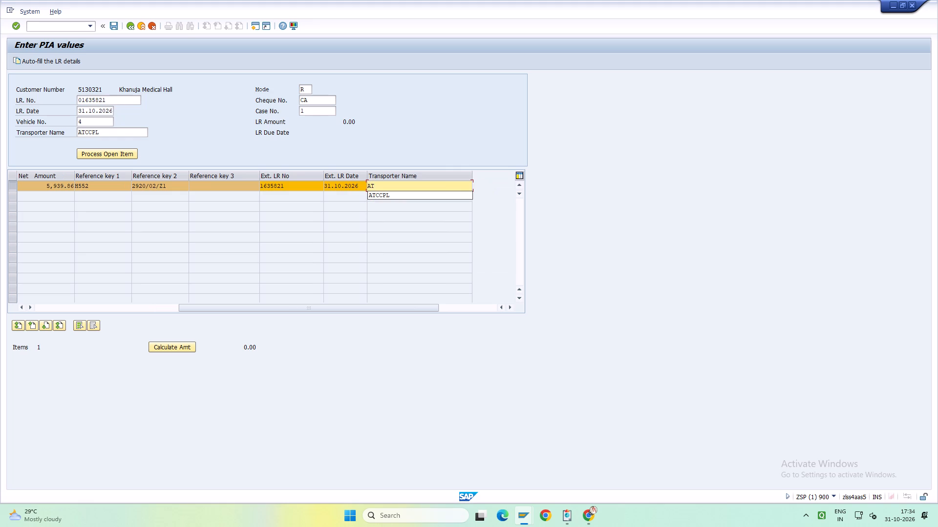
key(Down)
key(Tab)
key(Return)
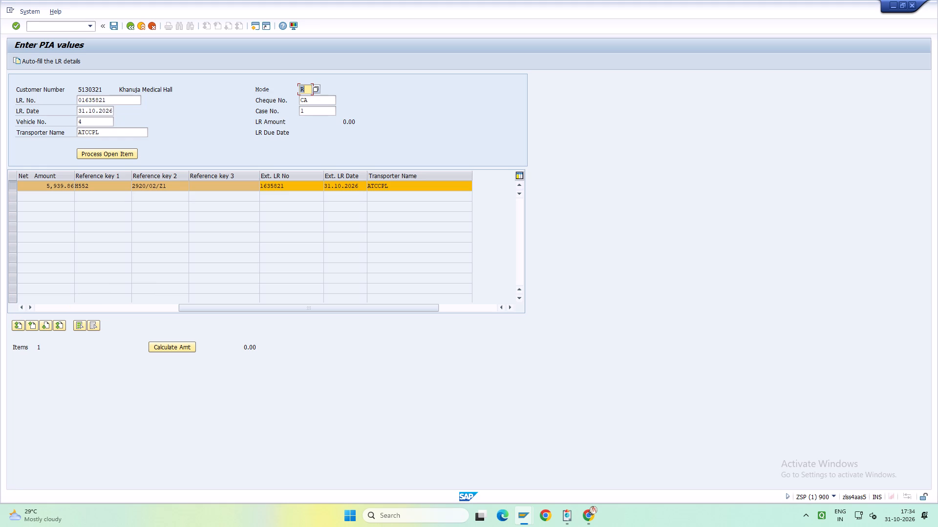
Save the LR entry for Khanuja Medical Hall.
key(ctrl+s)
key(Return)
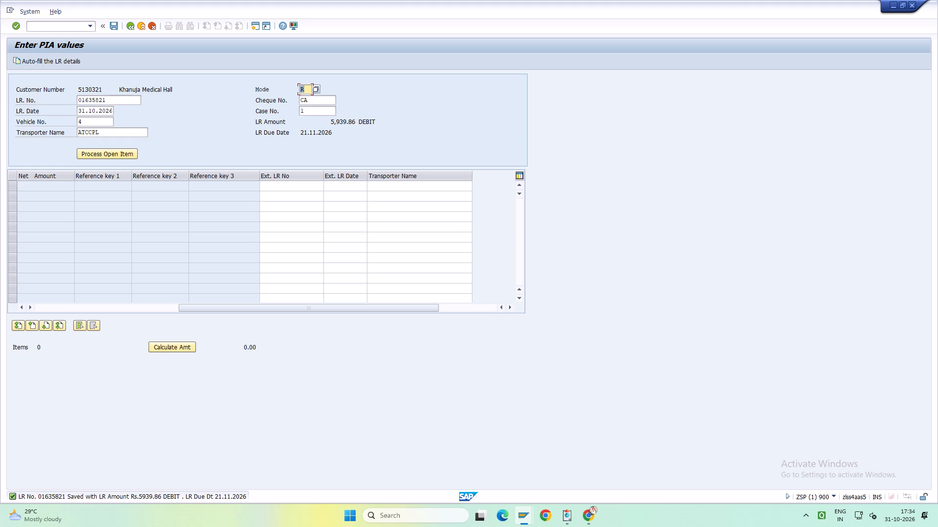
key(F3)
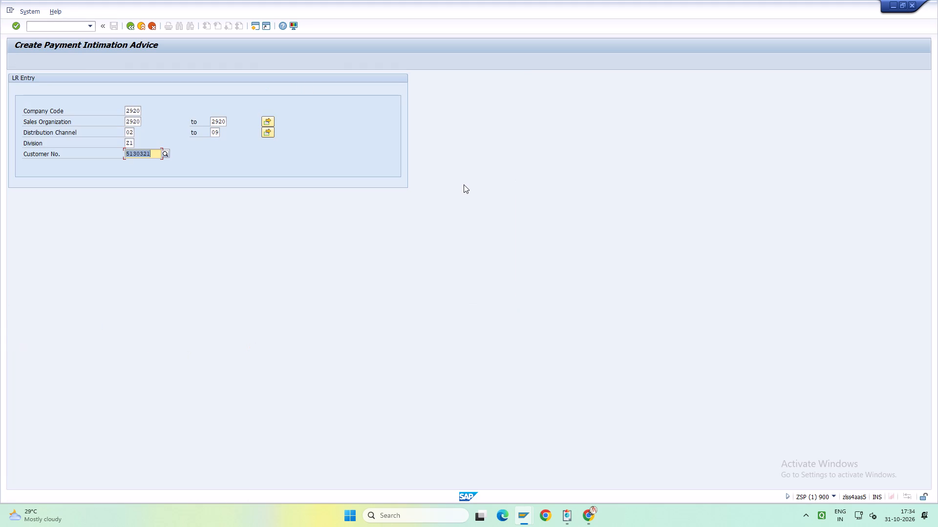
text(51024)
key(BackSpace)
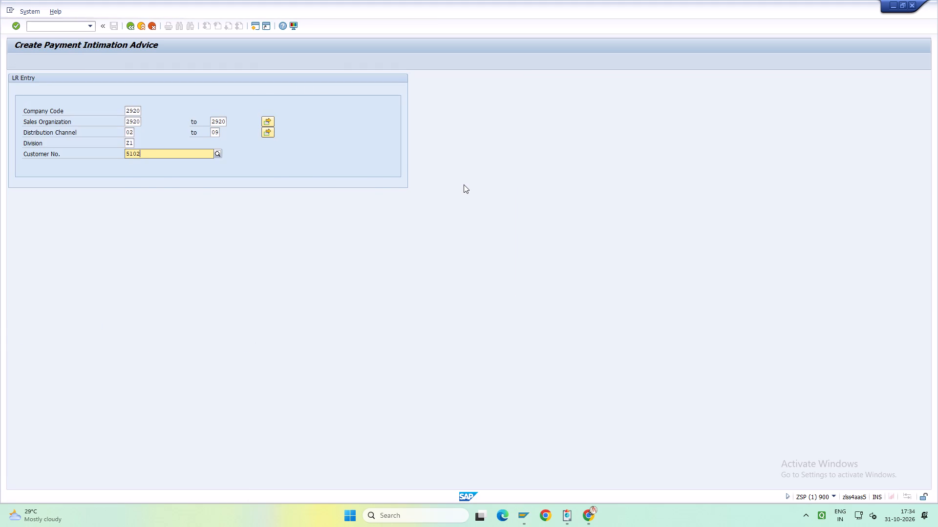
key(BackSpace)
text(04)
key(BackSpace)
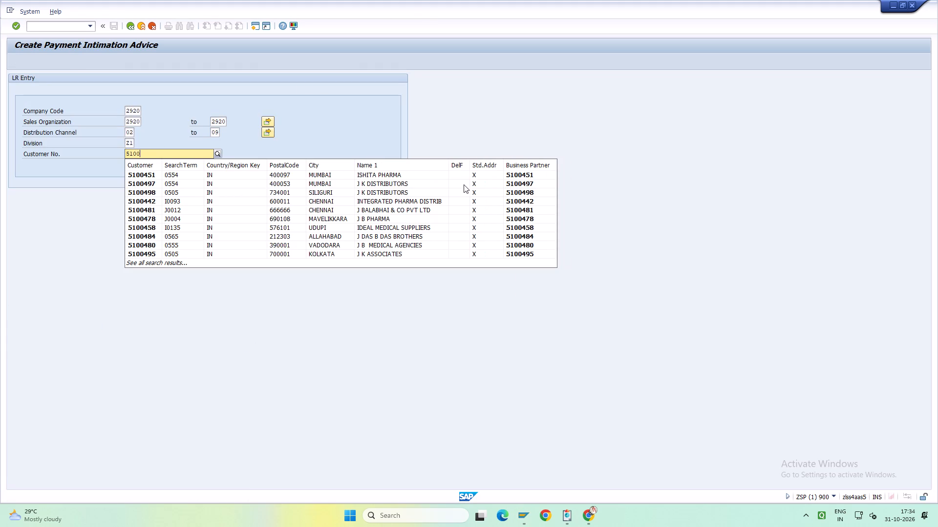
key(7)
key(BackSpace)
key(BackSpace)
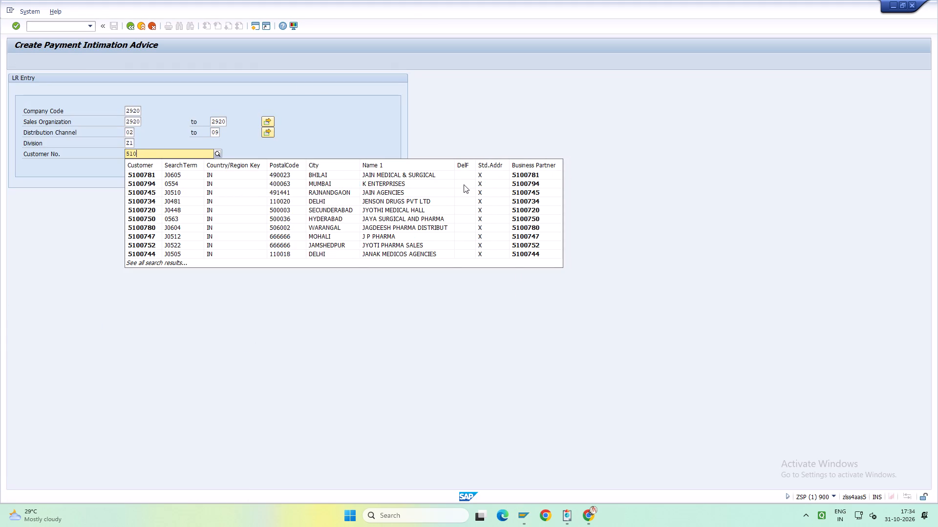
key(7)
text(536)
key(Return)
Enter LR number 01635819, LR date 31.10.2026 and case number 15 in the header for Durga Medical Hall.
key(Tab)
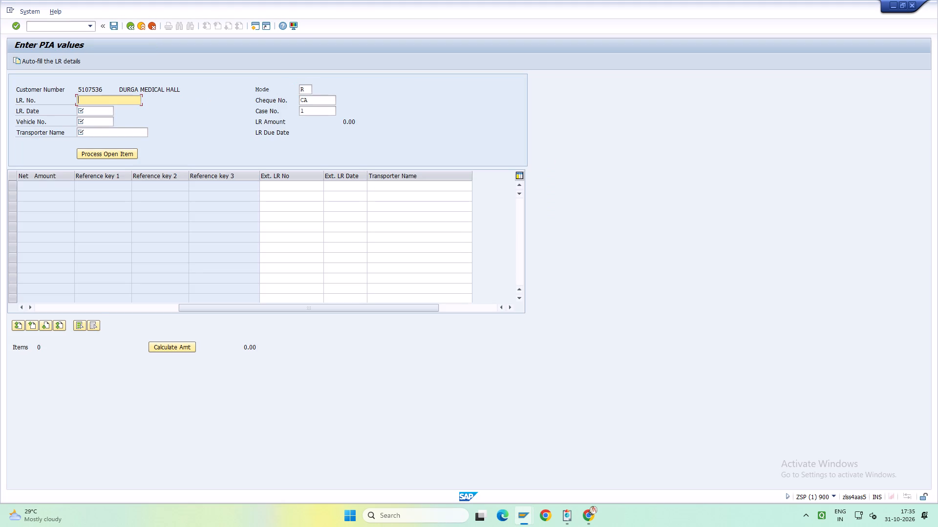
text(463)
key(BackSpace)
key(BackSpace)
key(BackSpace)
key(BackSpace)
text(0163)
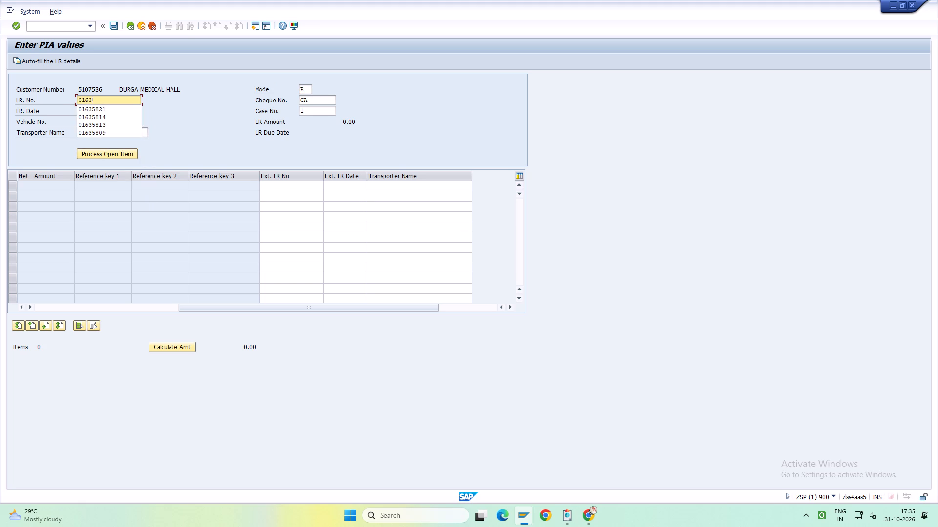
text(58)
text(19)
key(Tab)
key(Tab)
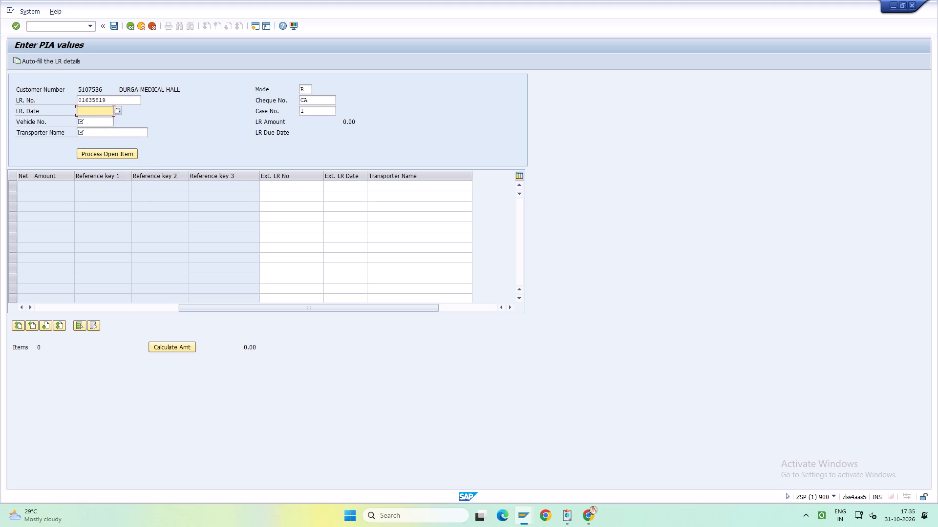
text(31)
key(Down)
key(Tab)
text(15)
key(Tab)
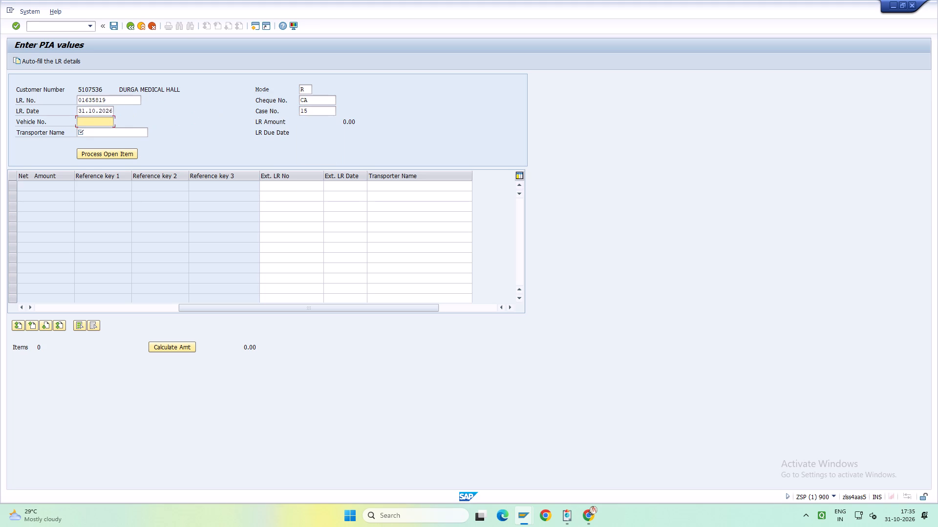
Enter vehicle number 4 and transporter ATCCPL in the header, and load the open items for Durga Medical Hall.
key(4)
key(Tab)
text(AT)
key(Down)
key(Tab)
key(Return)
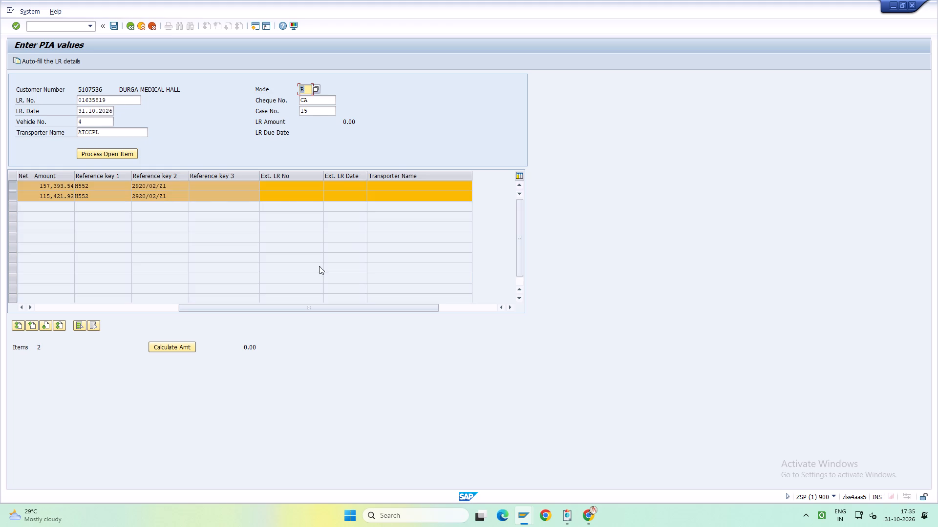
Deselect the 115,421.92 invoice so only the 157,393.54 invoice is included in this LR entry.
drag(321, 305, 0, 366)
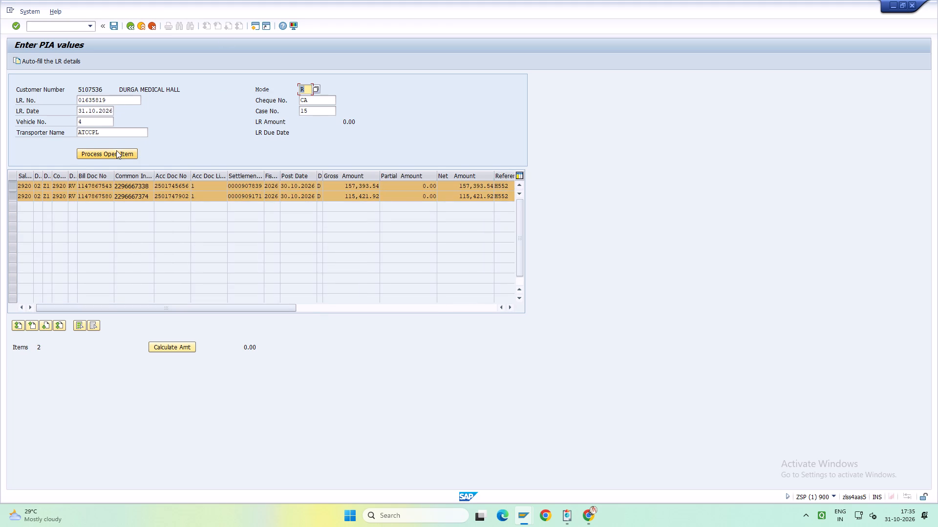
click(14, 199)
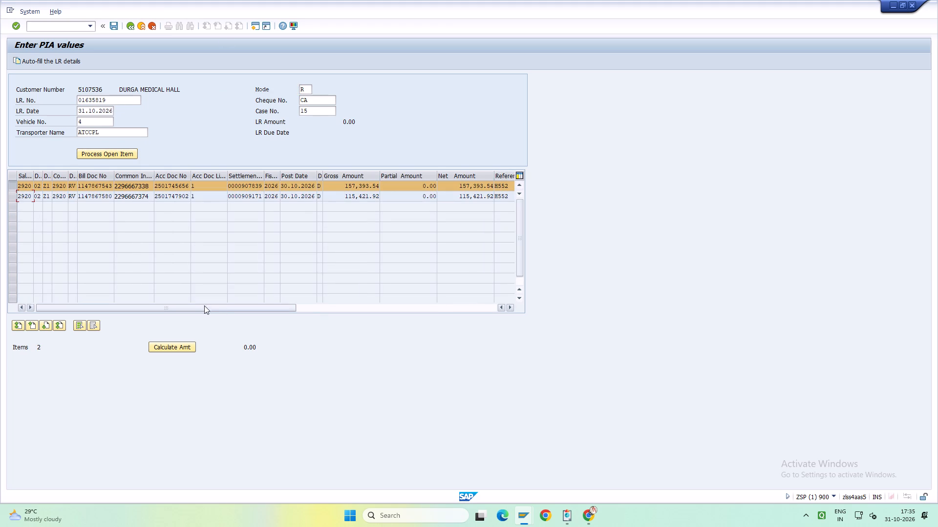
Enter external LR number 1635819, LR date 31.10.2026 and transporter ATCCPL on the highlighted 157,393.54 invoice.
drag(197, 307, 286, 311)
click(499, 182)
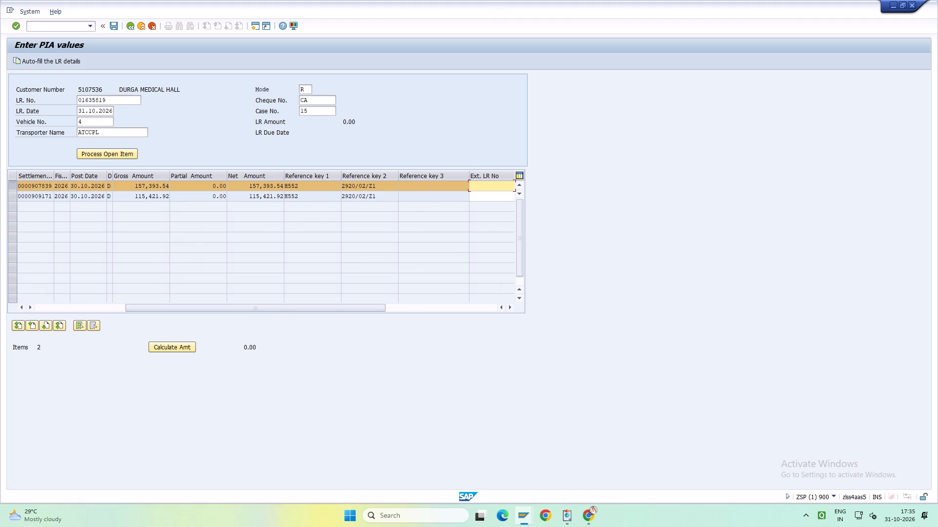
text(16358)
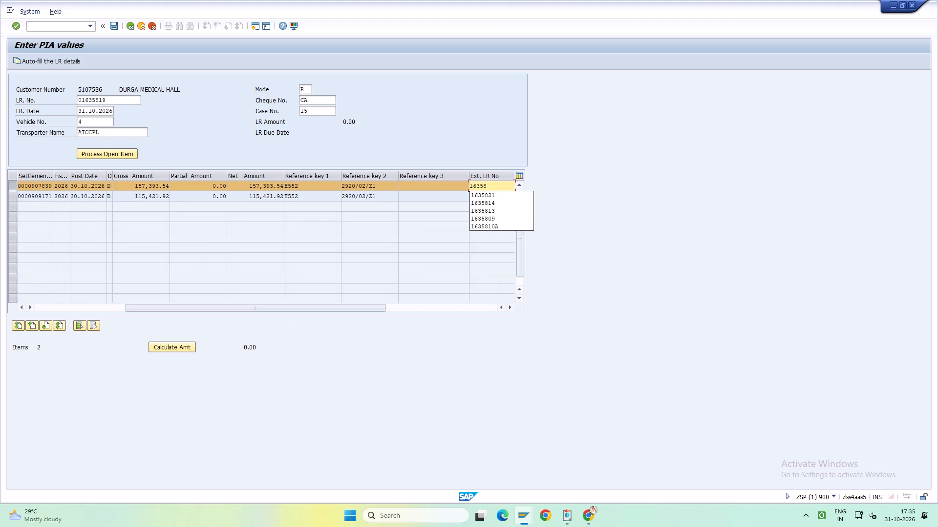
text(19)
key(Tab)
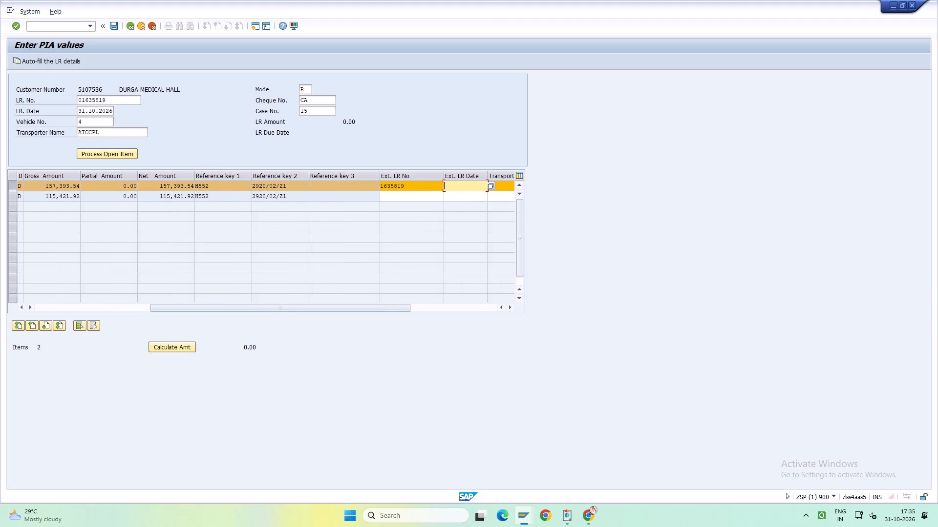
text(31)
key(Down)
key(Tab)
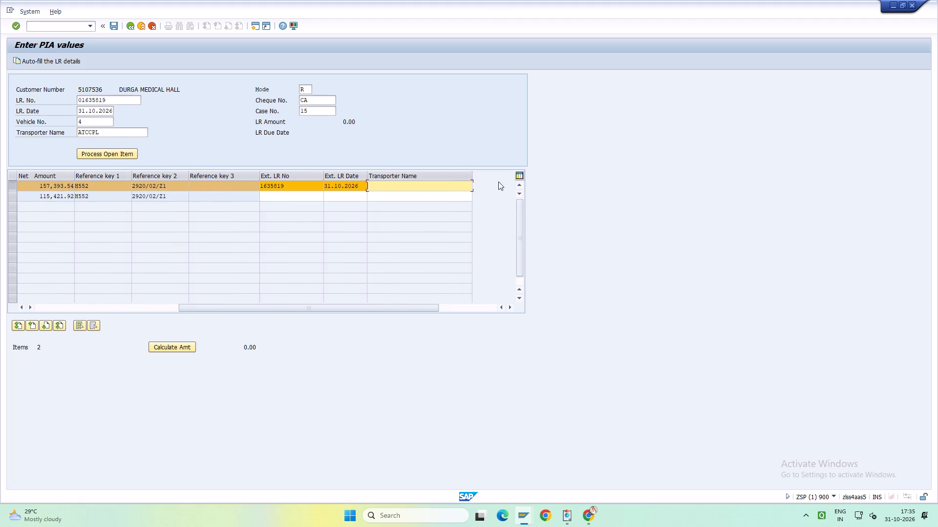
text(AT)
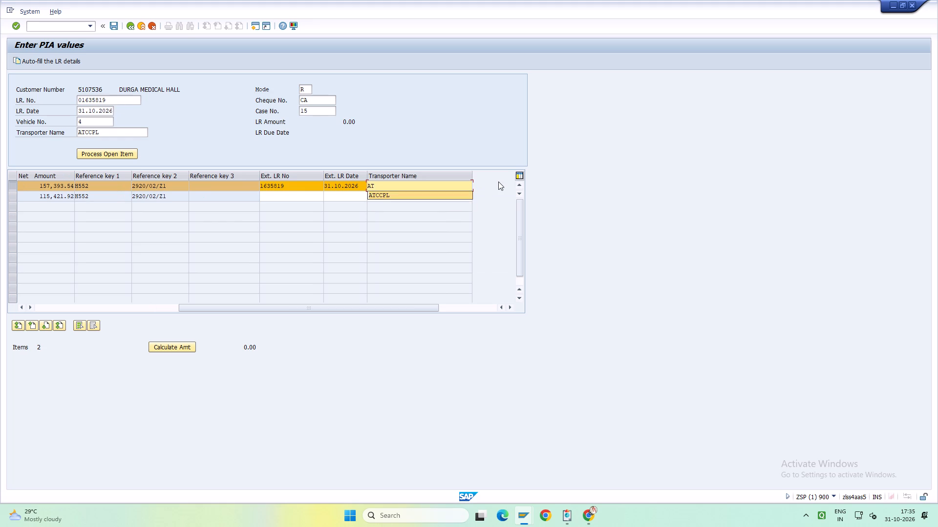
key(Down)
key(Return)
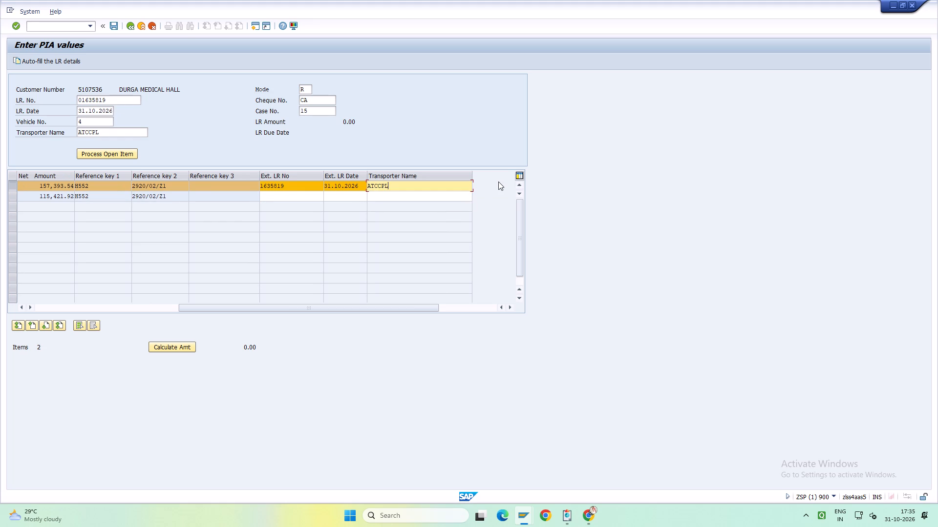
Save the LR entry for Durga Medical Hall's 157,393.54 invoice.
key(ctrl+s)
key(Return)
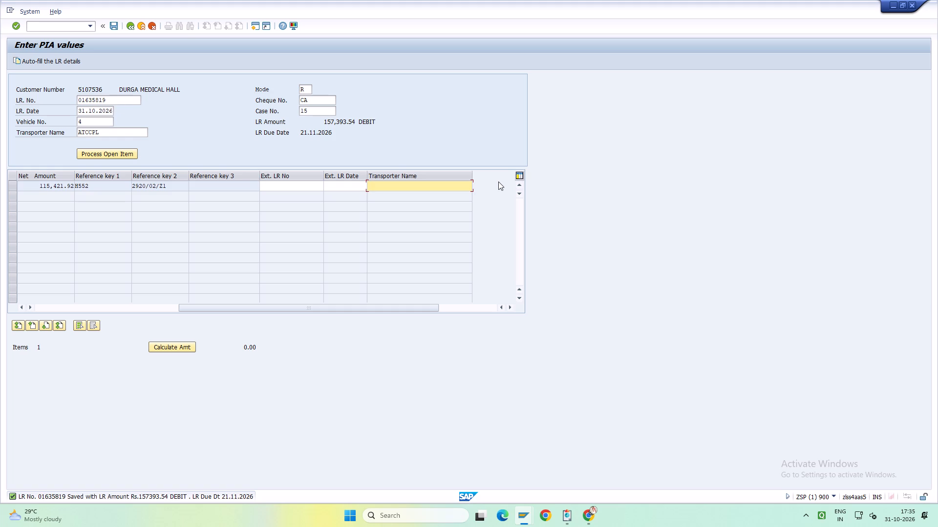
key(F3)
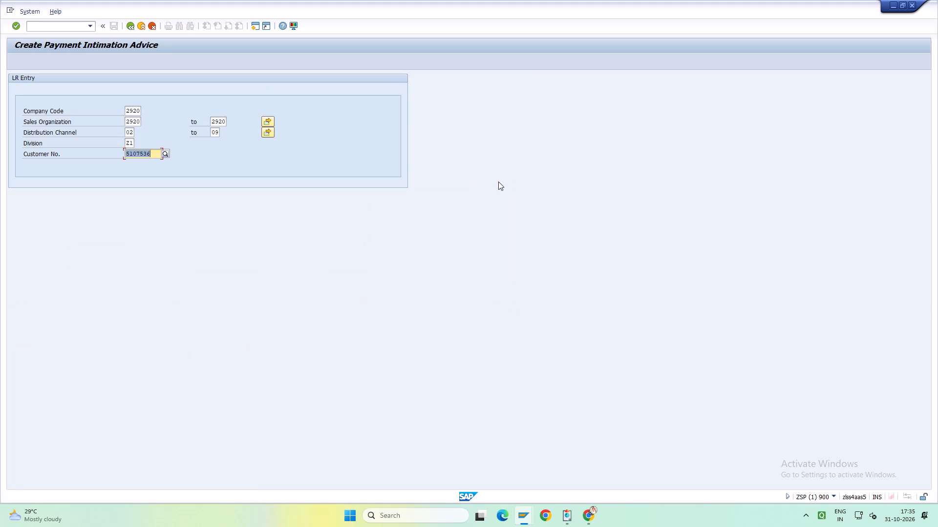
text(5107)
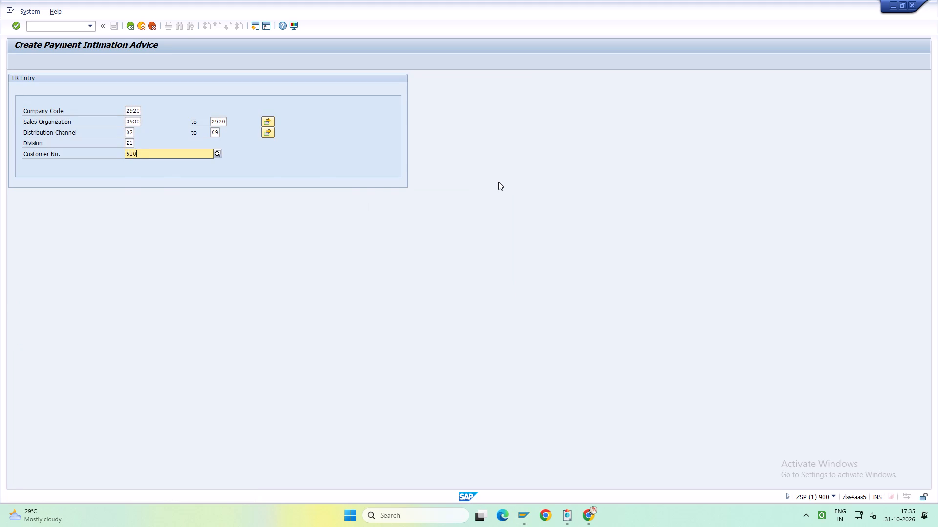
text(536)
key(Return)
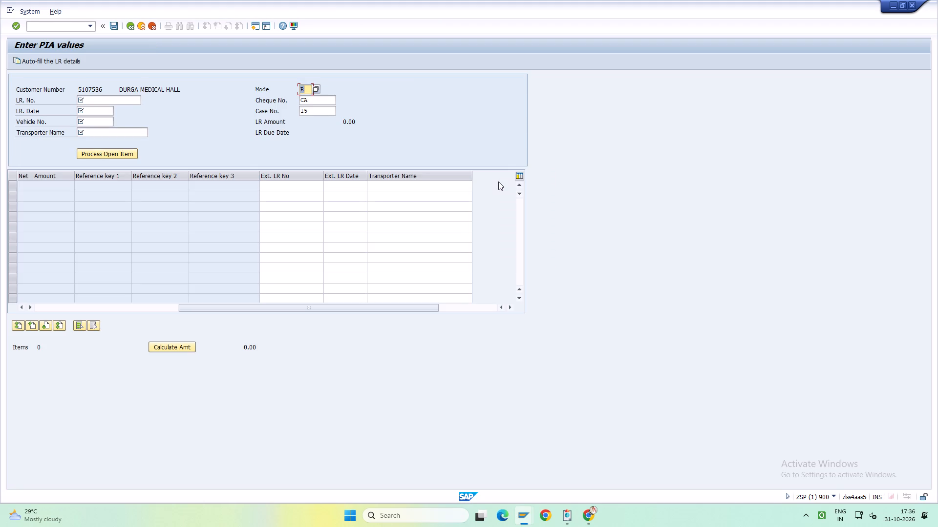
Enter LR number 01635820 and LR date 31.10.2026 for Durga Medical Hall.
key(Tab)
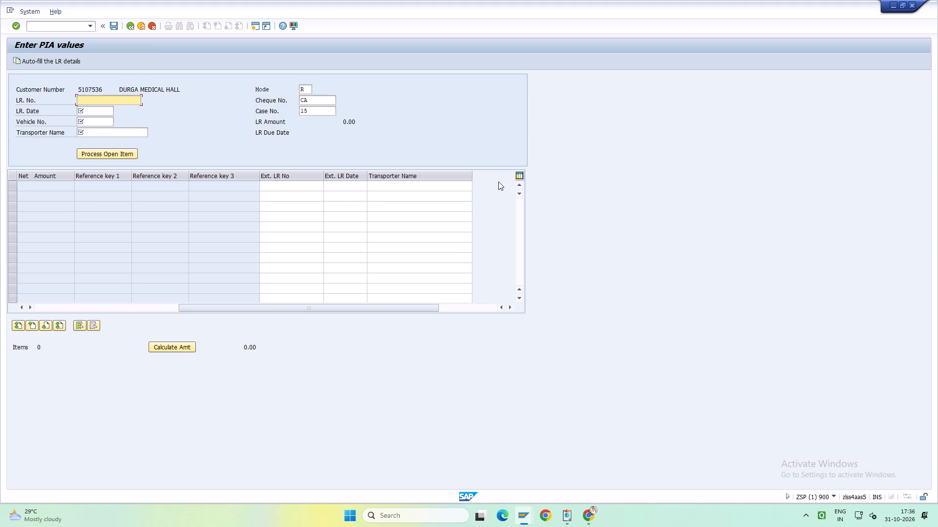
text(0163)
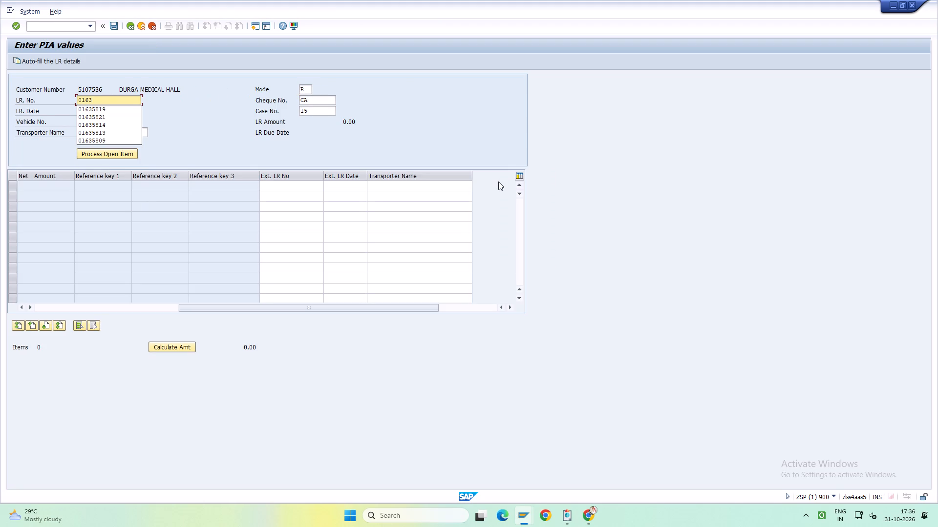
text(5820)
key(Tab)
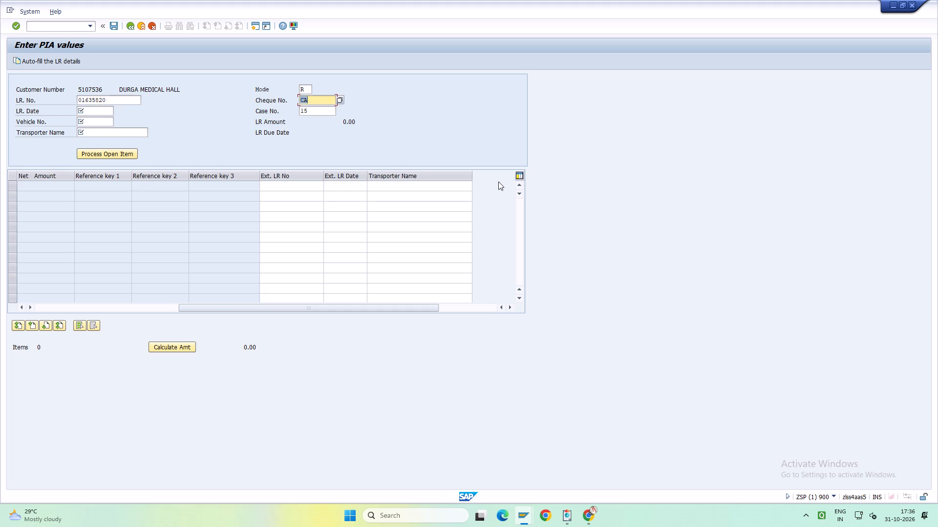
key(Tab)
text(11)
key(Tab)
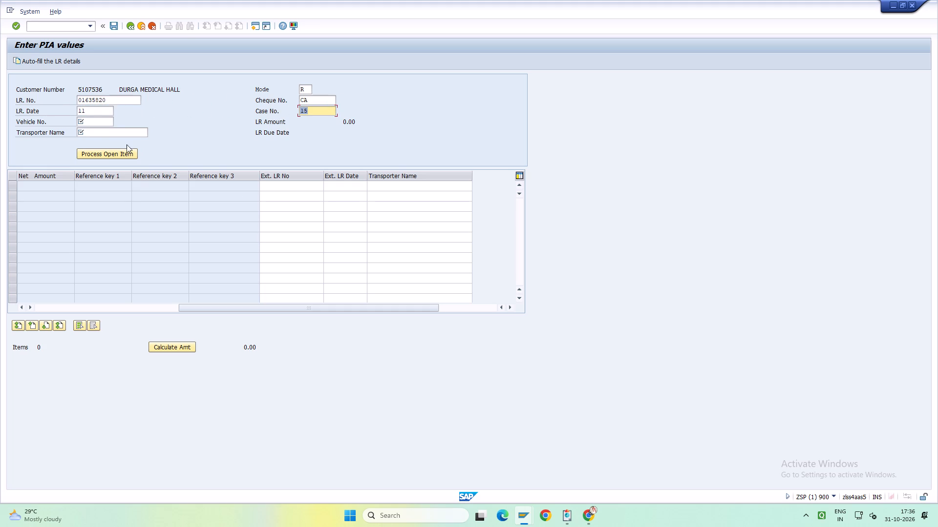
click(93, 116)
click(93, 109)
key(BackSpace)
key(BackSpace)
key(BackSpace)
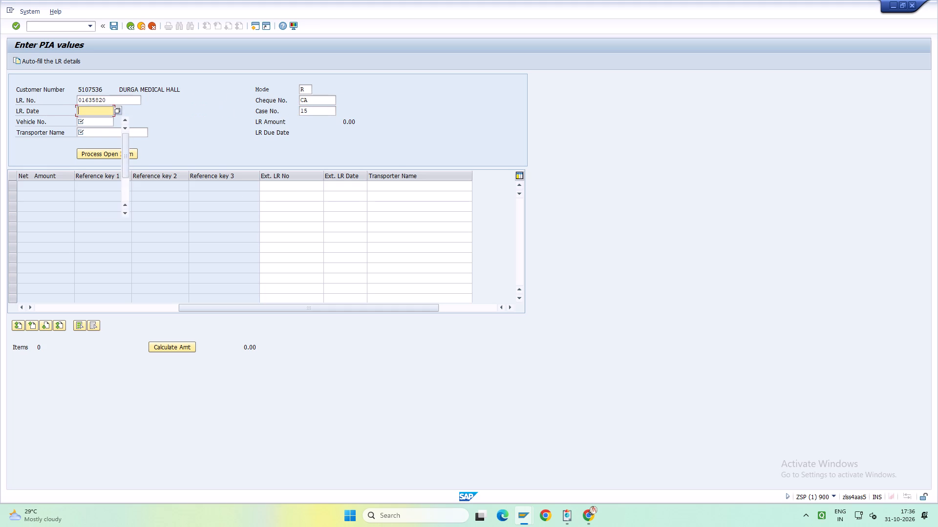
text(31)
key(Down)
Set case number 11, vehicle number 4 and transporter ATCCPL, and load Durga Medical Hall's open items.
key(Tab)
text(11)
key(Tab)
key(4)
key(Tab)
text(AT)
key(Down)
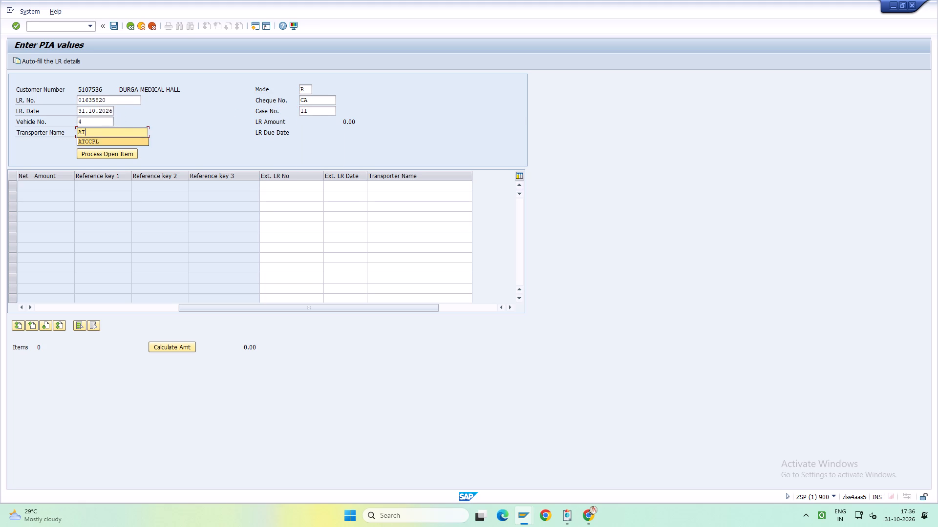
key(Tab)
key(Return)
Enter external LR number 1635820, LR date 31.10.2026 and transporter ATCCPL on the 115,421.92 invoice.
drag(295, 307, 0, 339)
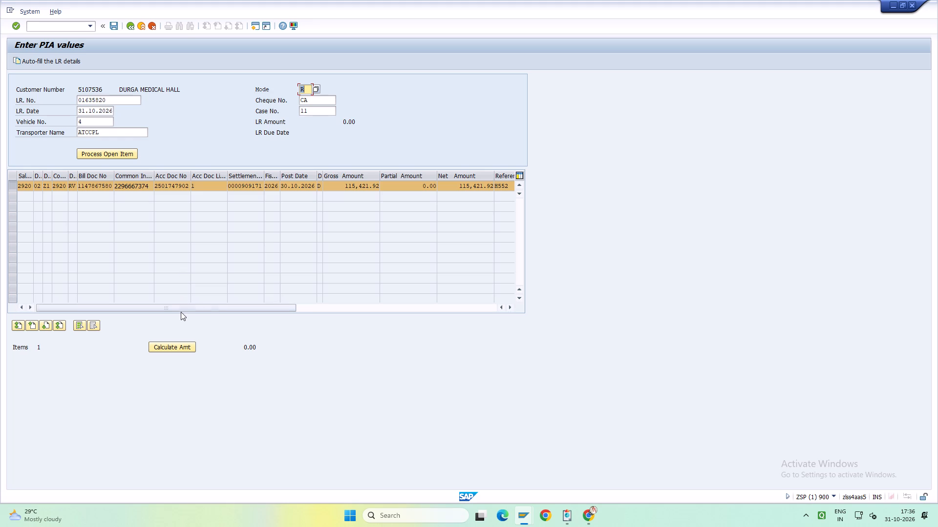
drag(186, 311, 289, 312)
click(434, 191)
click(434, 182)
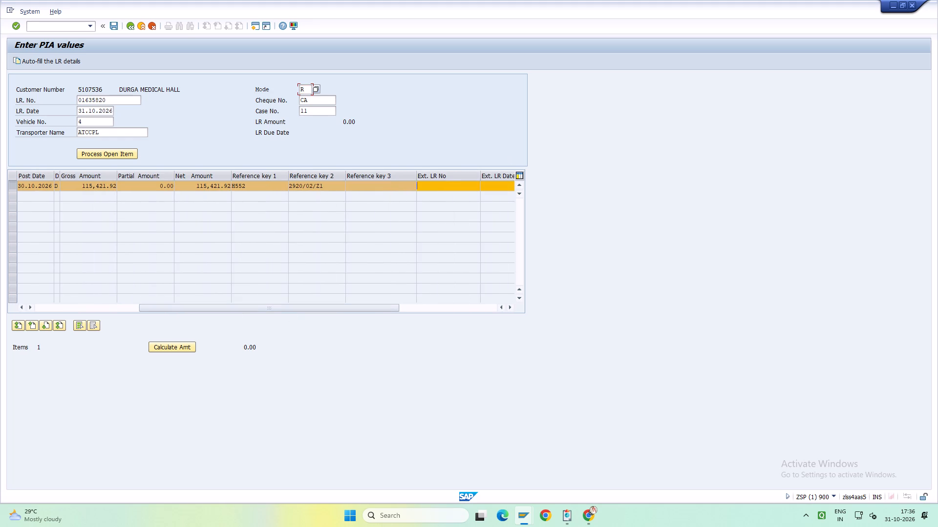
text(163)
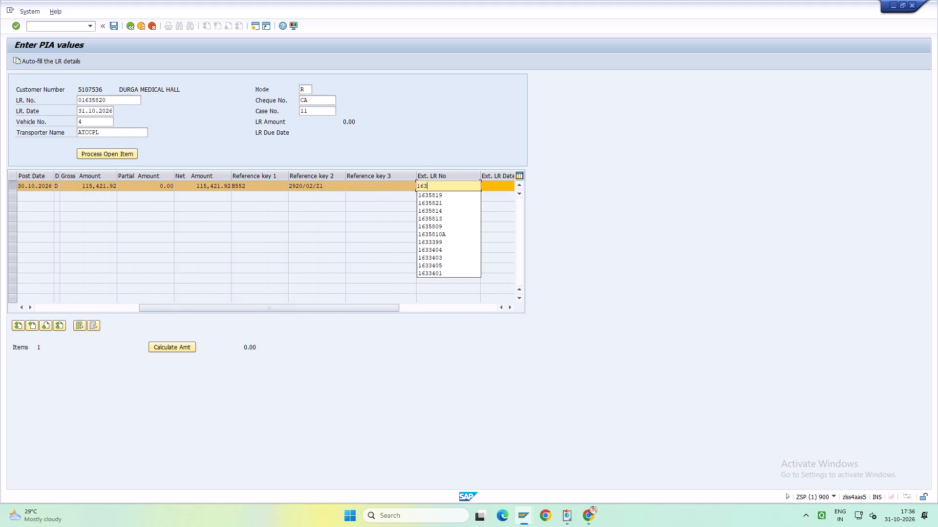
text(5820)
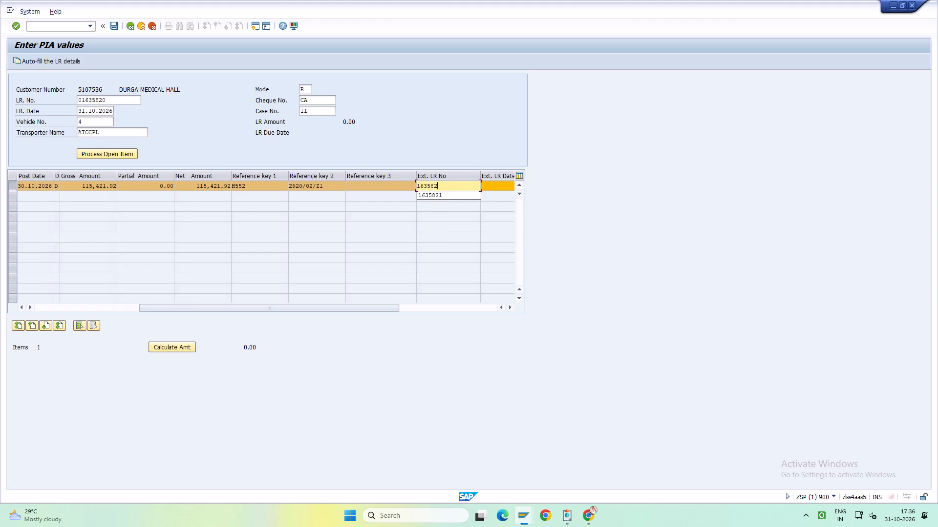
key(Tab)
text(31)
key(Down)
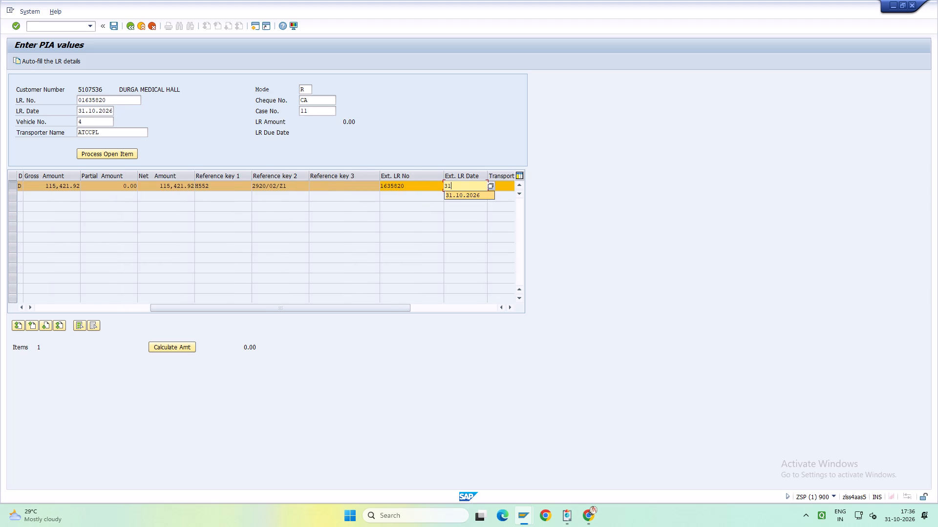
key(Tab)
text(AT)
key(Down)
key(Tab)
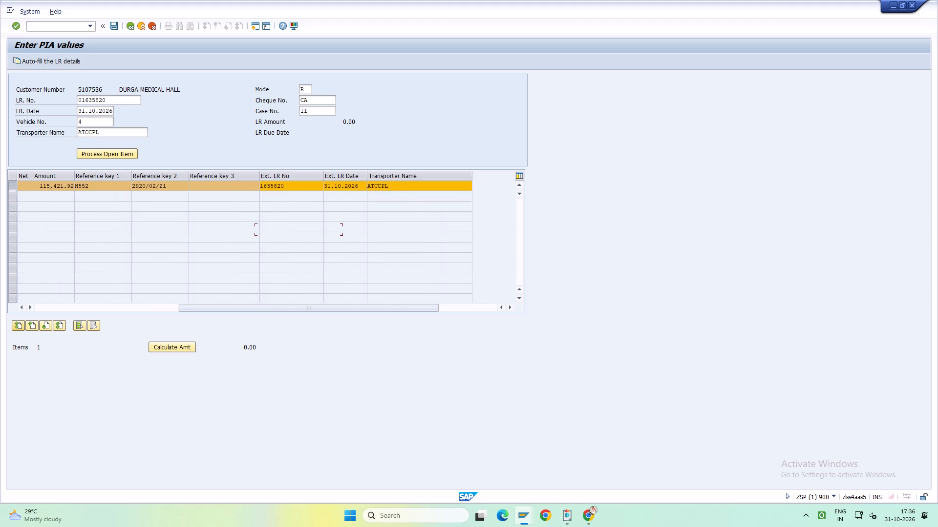
Save the LR entry for Durga Medical Hall's 115,421.92 invoice.
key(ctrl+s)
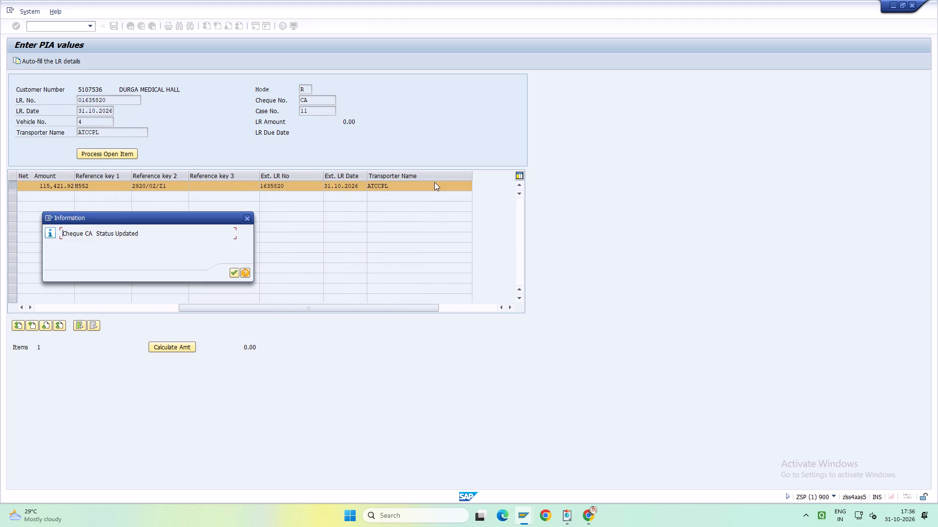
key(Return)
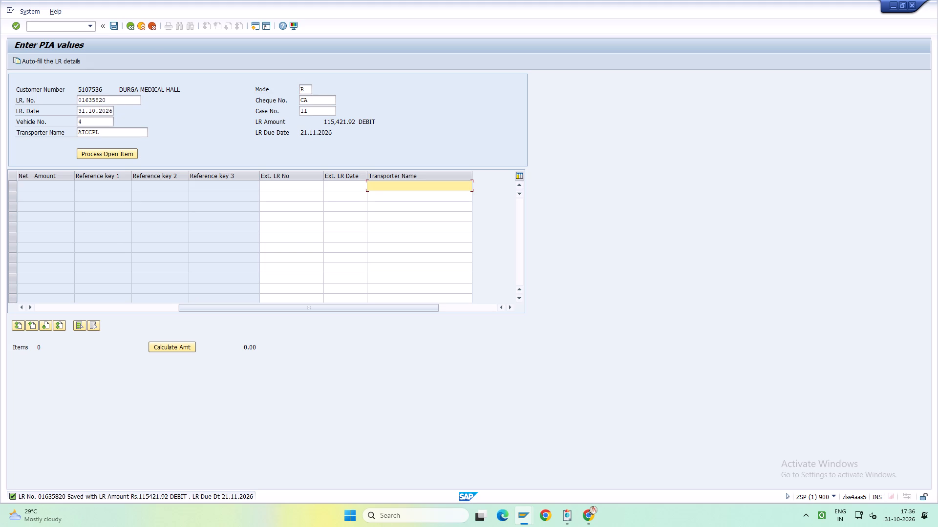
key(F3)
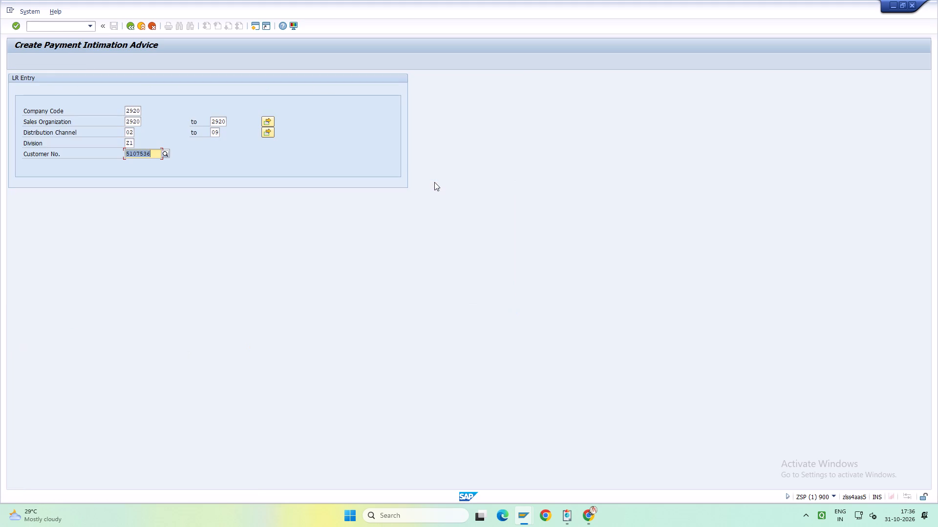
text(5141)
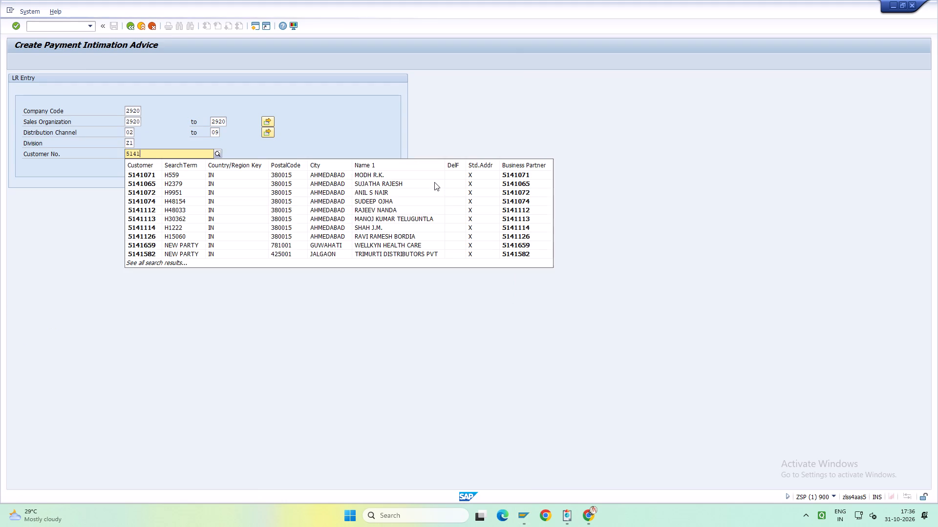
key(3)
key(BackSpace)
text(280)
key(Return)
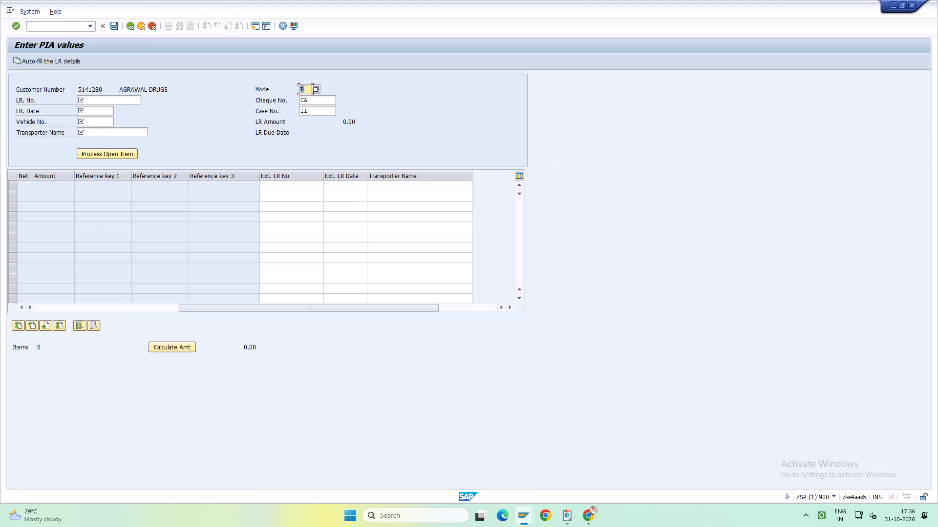
Enter LR number 01635824 and case number 12 for Agrawal Drugs.
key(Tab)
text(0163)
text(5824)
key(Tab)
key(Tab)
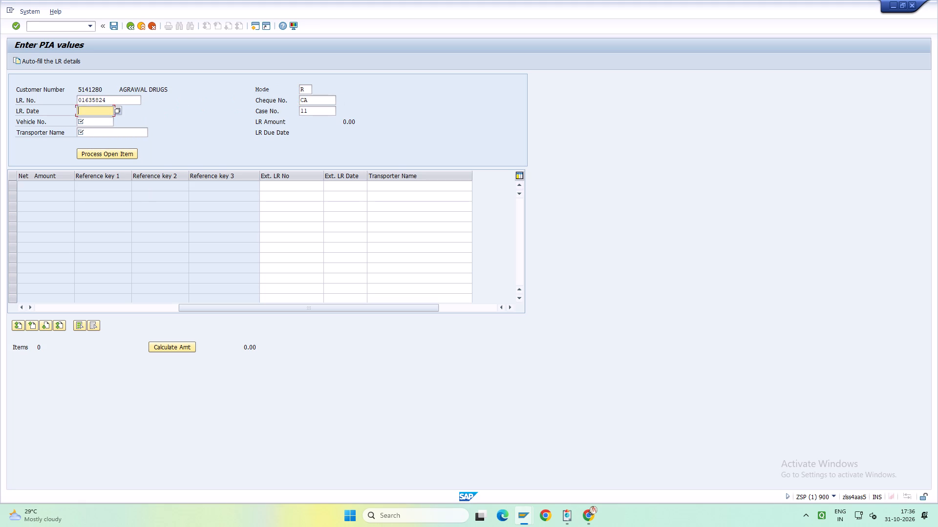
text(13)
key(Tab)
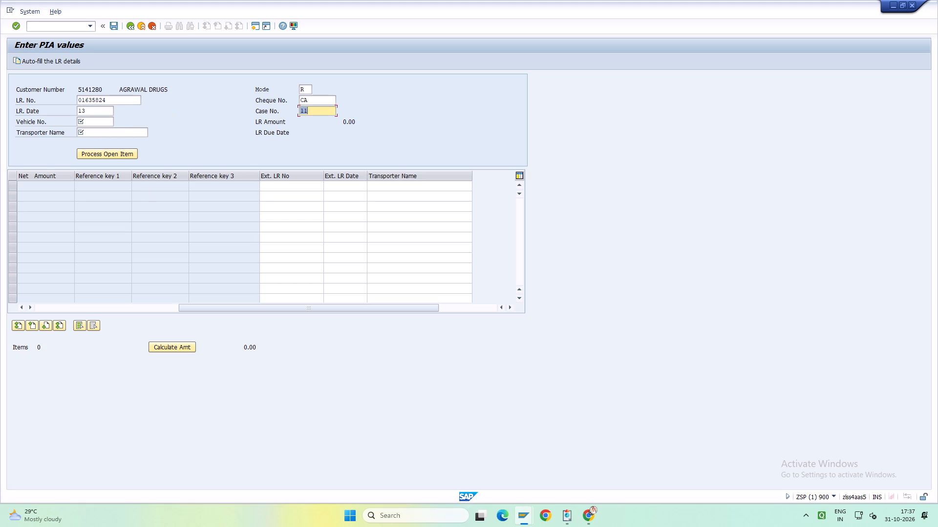
click(85, 114)
key(BackSpace)
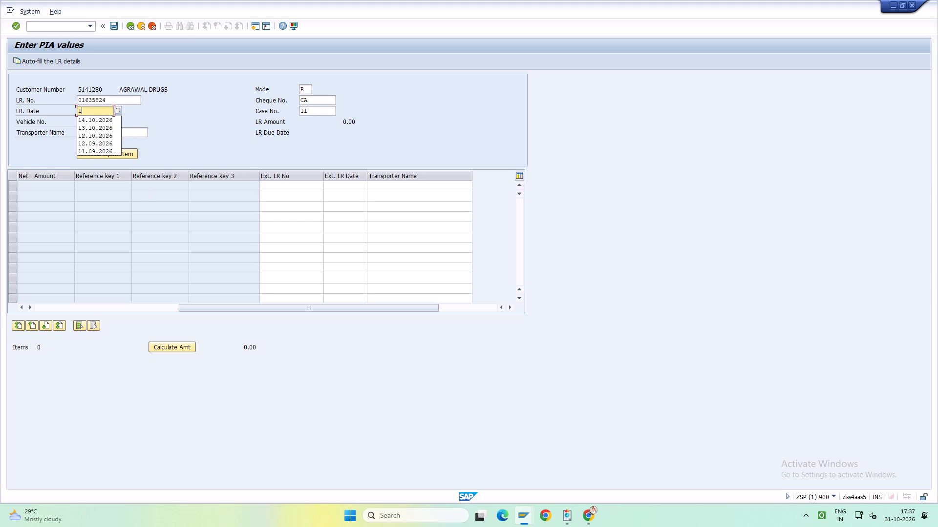
key(2)
key(Tab)
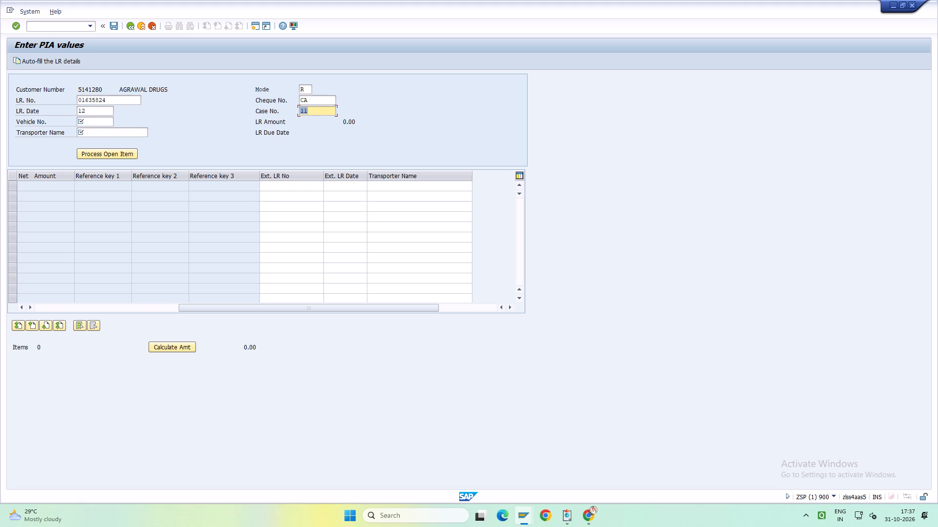
key(BackSpace)
text(12)
Set LR date 31.10.2026, vehicle number 4 and transporter ATCCPL, and load Agrawal Drugs' open items.
click(87, 108)
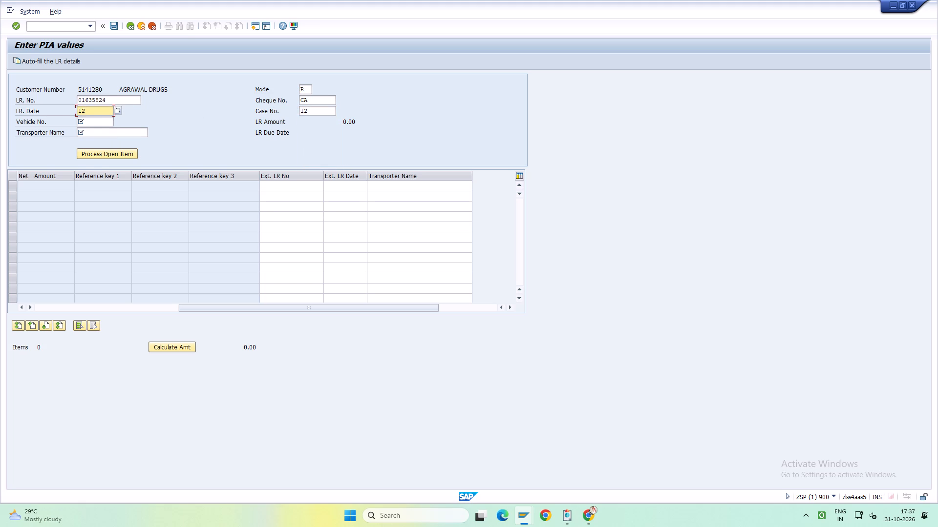
key(BackSpace)
key(BackSpace)
text(31)
key(Down)
key(Tab)
key(Tab)
key(4)
key(Tab)
text(AT)
key(Down)
key(Tab)
key(Return)
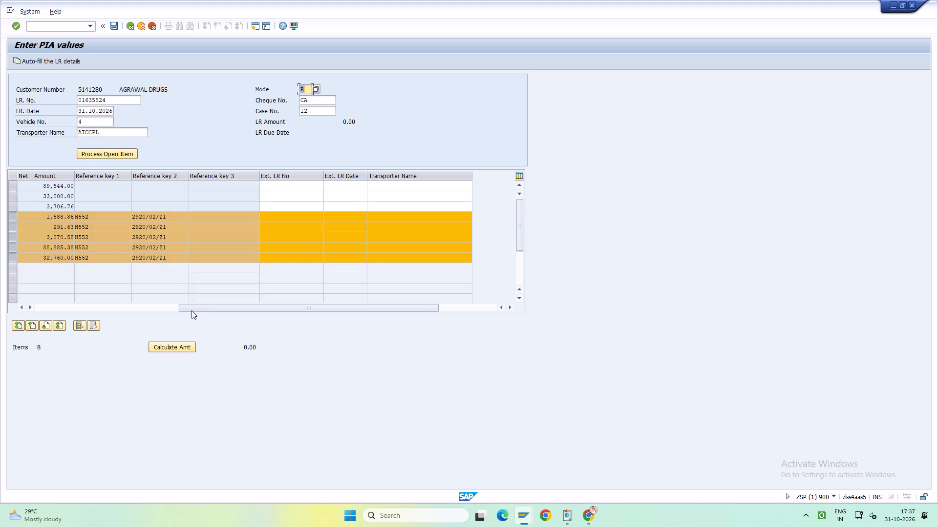
Deselect the 88,885.38, 291.63, 1,588.86 and 3,070.58 items so only the 32,760.00 invoice is included.
drag(205, 308, 0, 334)
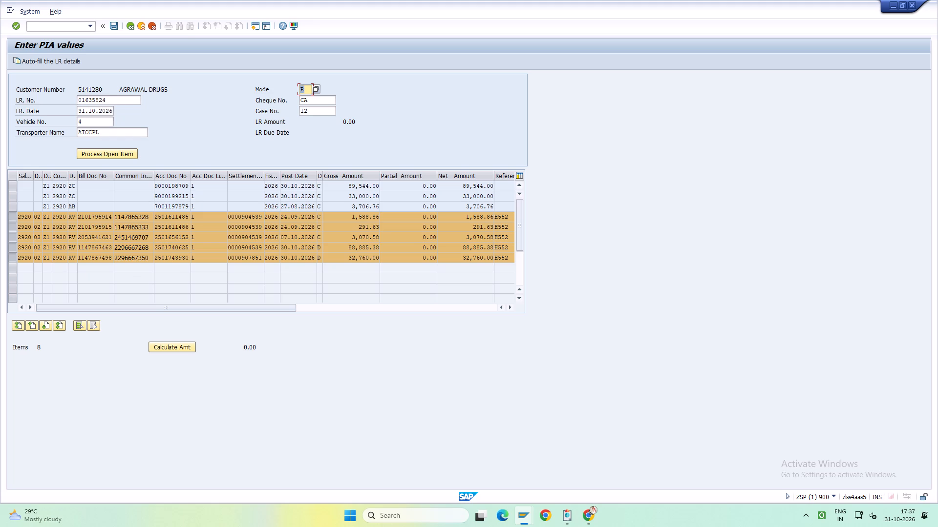
click(11, 250)
click(12, 242)
click(12, 227)
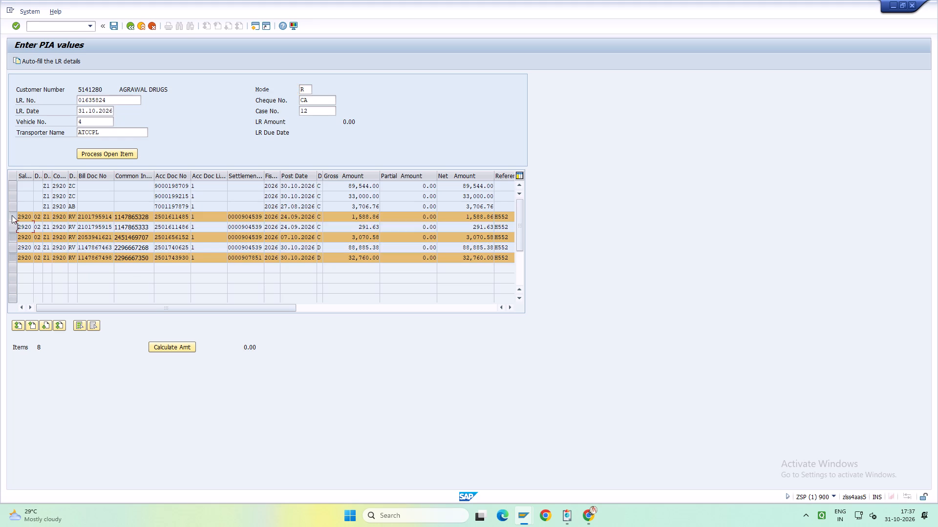
click(12, 215)
click(15, 238)
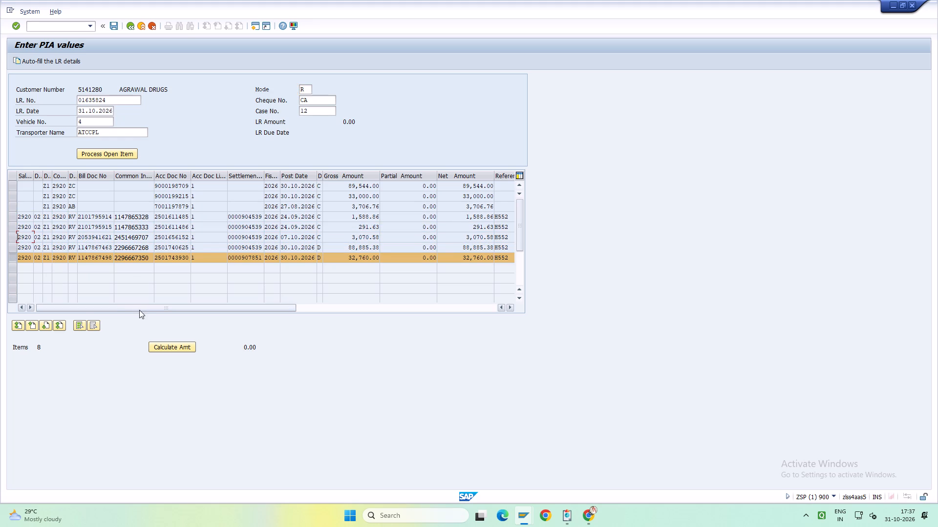
Enter external LR number 1635824, LR date 31.10.2026 and transporter ATCCPL on the highlighted 32,760.00 invoice.
drag(144, 306, 145, 306)
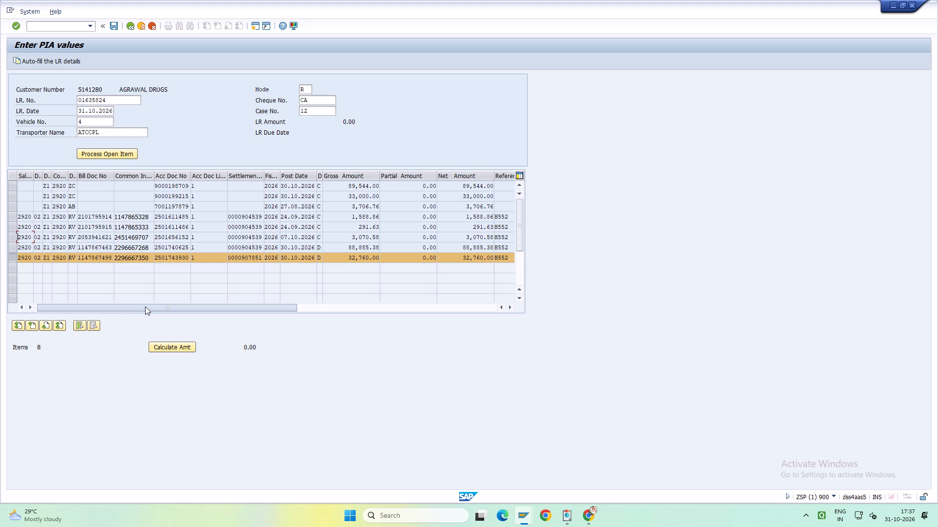
drag(145, 306, 192, 310)
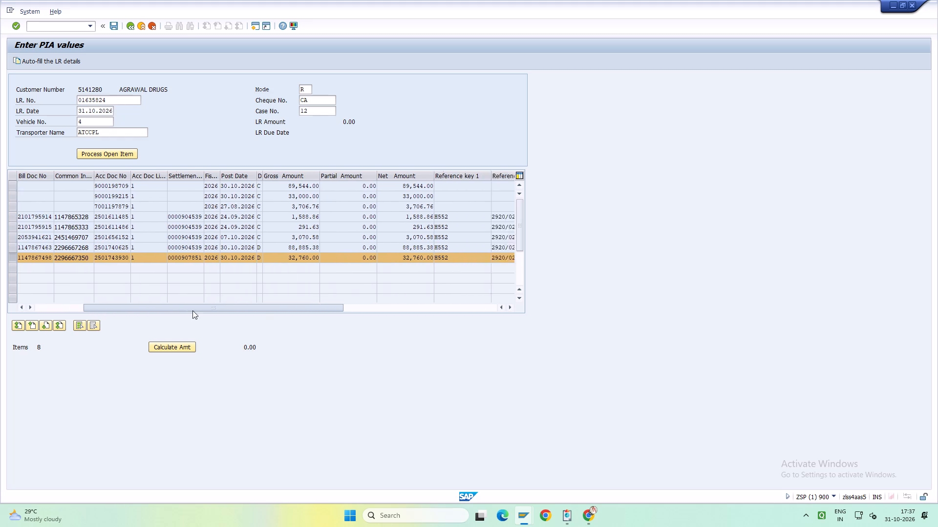
drag(192, 310, 261, 313)
click(393, 260)
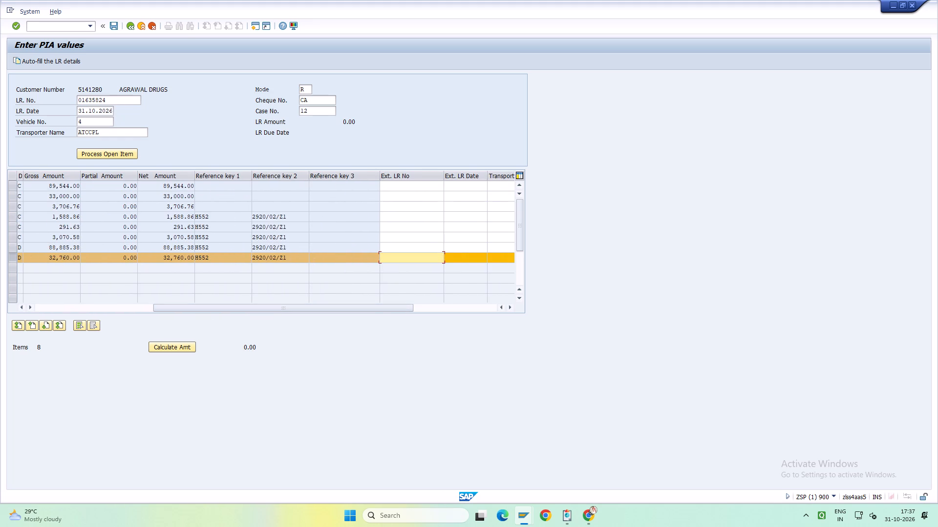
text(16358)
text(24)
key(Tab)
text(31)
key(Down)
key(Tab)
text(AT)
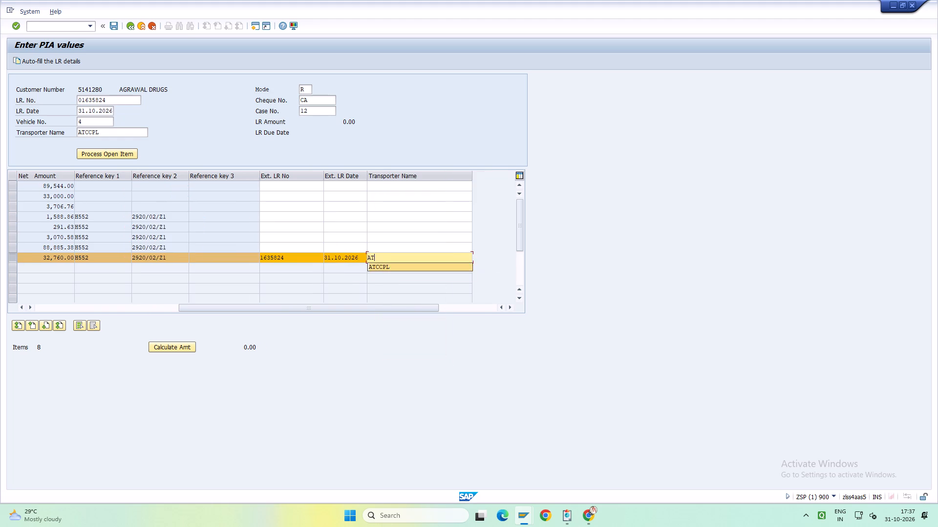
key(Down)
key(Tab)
Save the LR entry for Agrawal Drugs' 32,760.00 invoice.
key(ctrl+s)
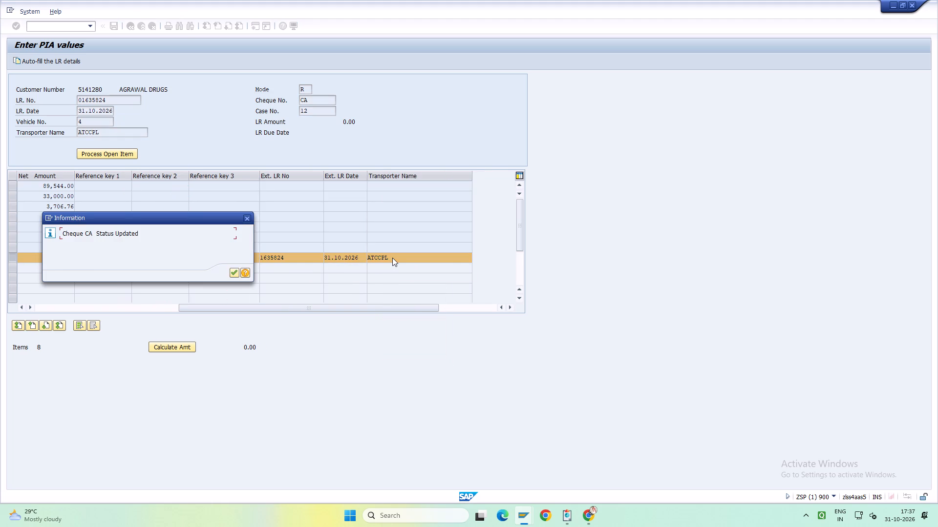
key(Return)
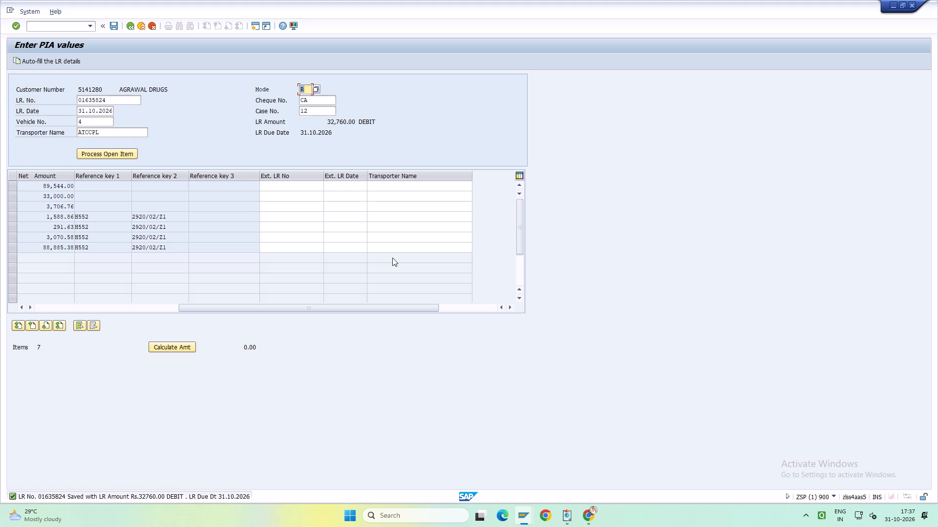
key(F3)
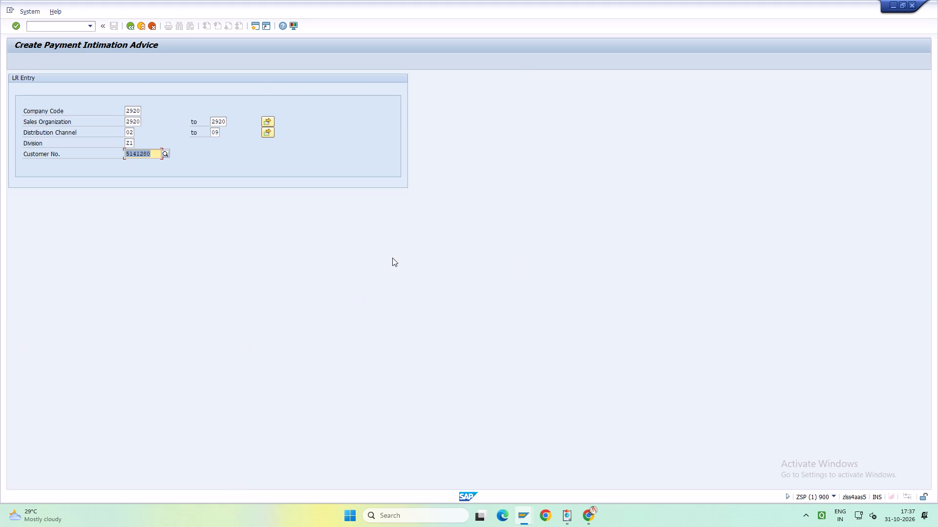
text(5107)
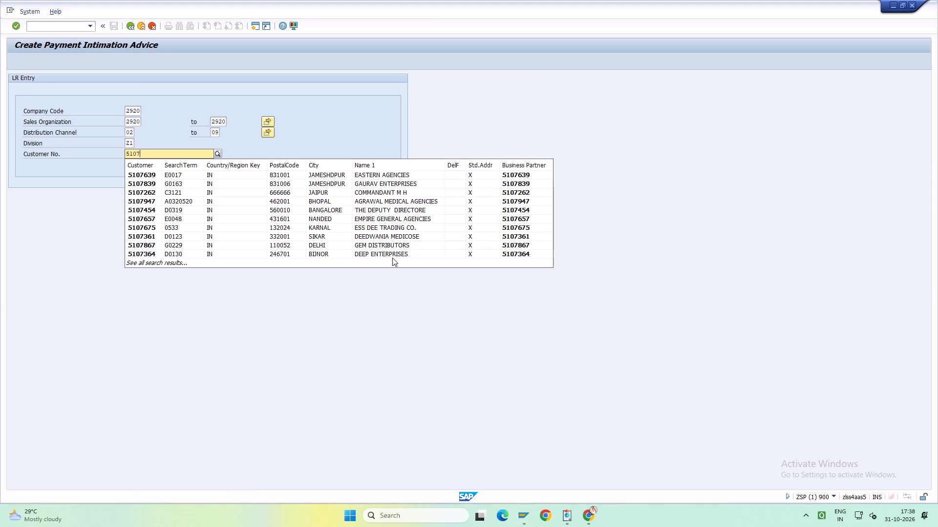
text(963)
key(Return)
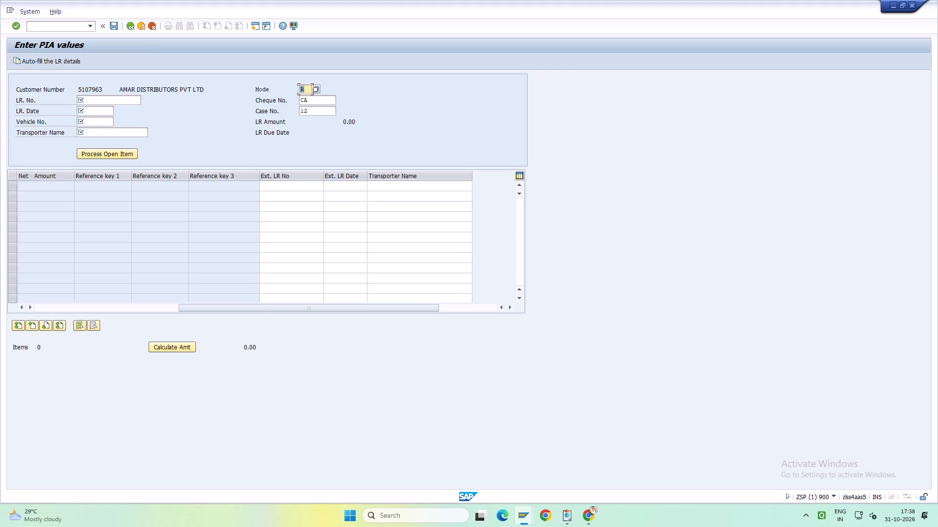
Enter LR number 01635823, LR date 31.10.2026 and case number 27 for Amar Distributors Pvt Ltd.
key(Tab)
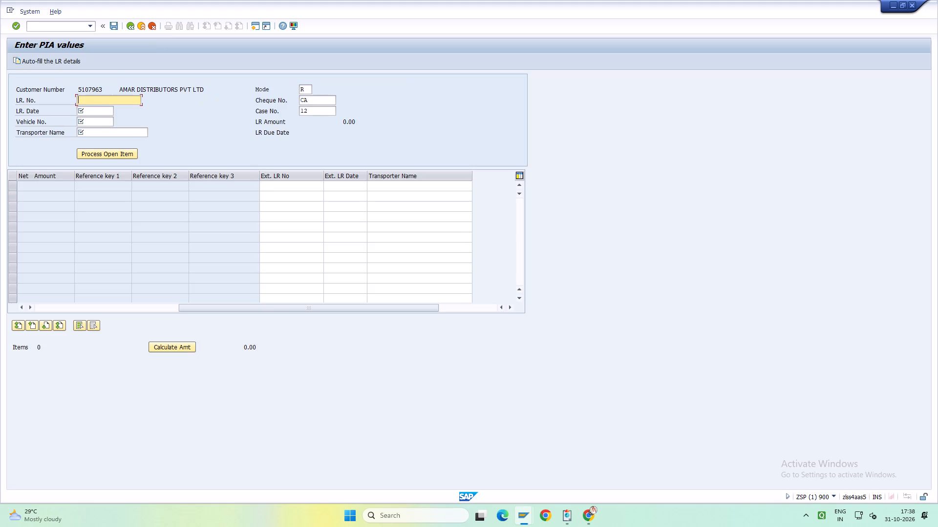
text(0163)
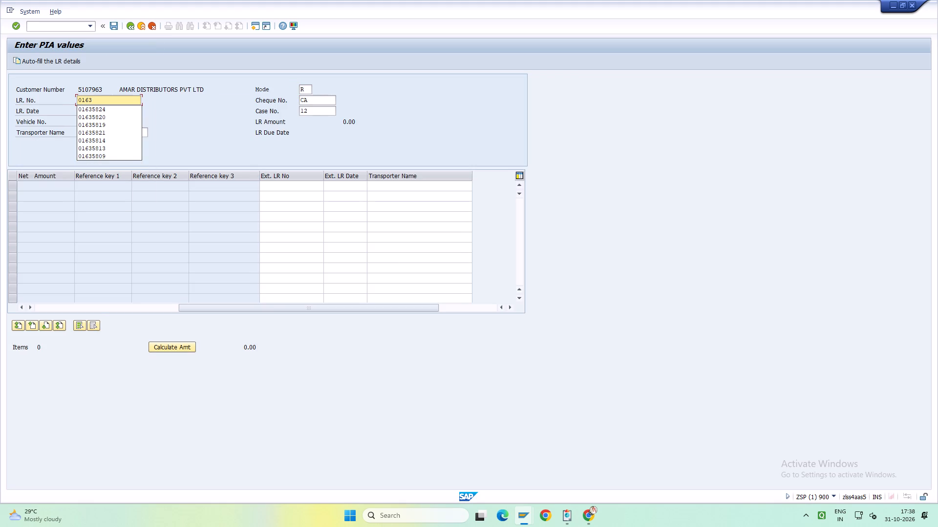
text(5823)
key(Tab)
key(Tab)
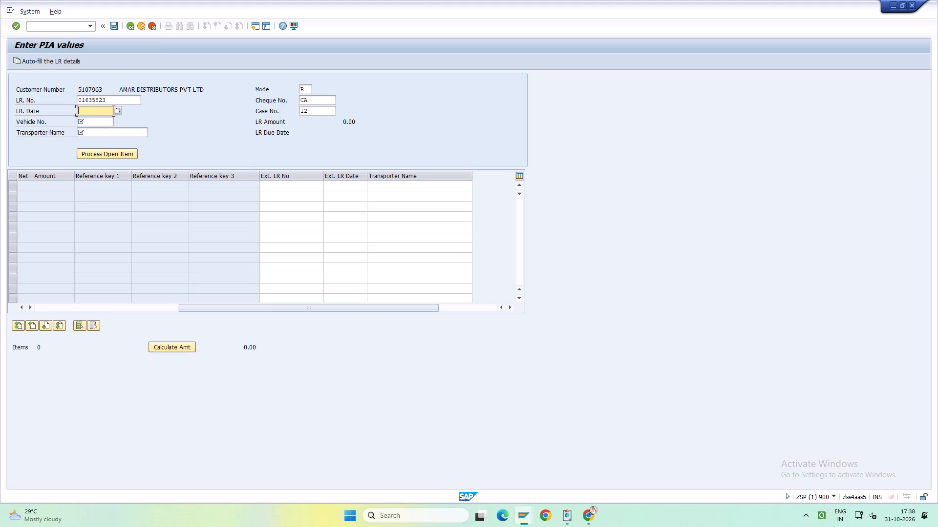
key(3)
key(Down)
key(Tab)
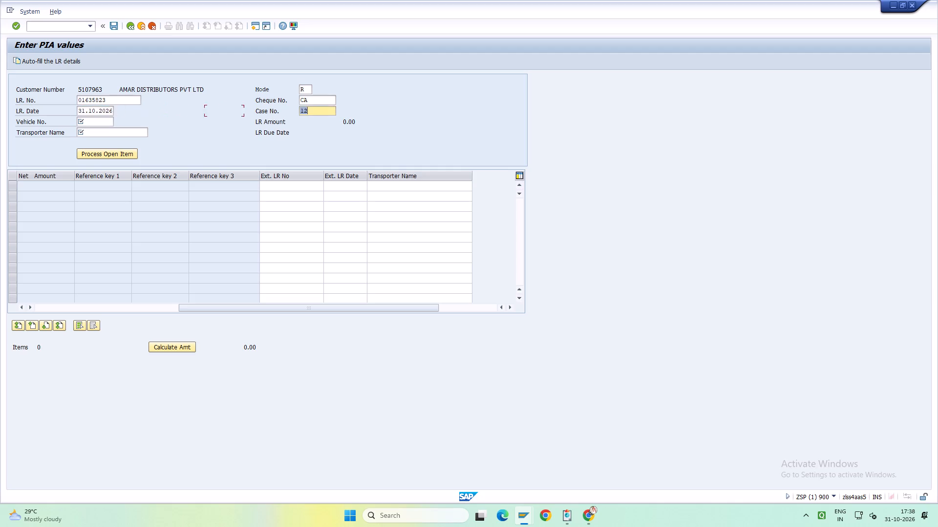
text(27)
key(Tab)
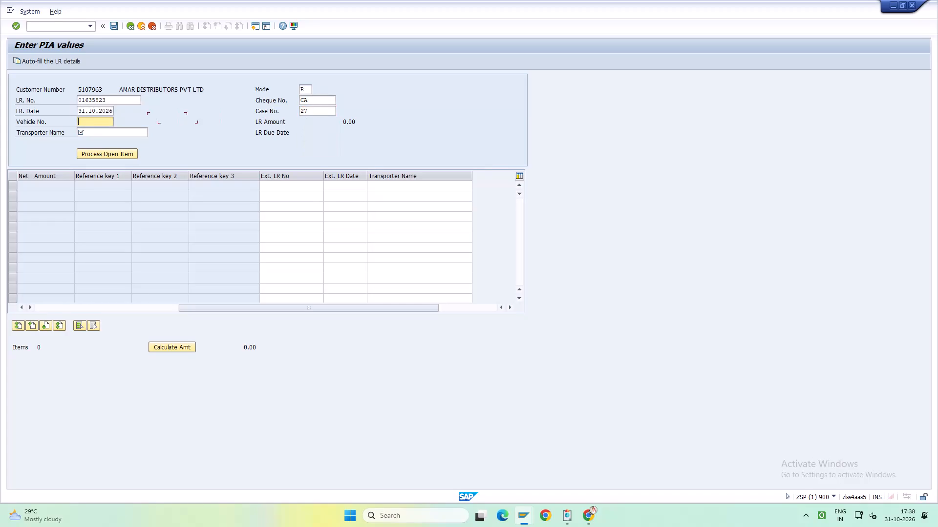
Set vehicle number 4 and transporter ATCCPL, and load Amar Distributors' open items.
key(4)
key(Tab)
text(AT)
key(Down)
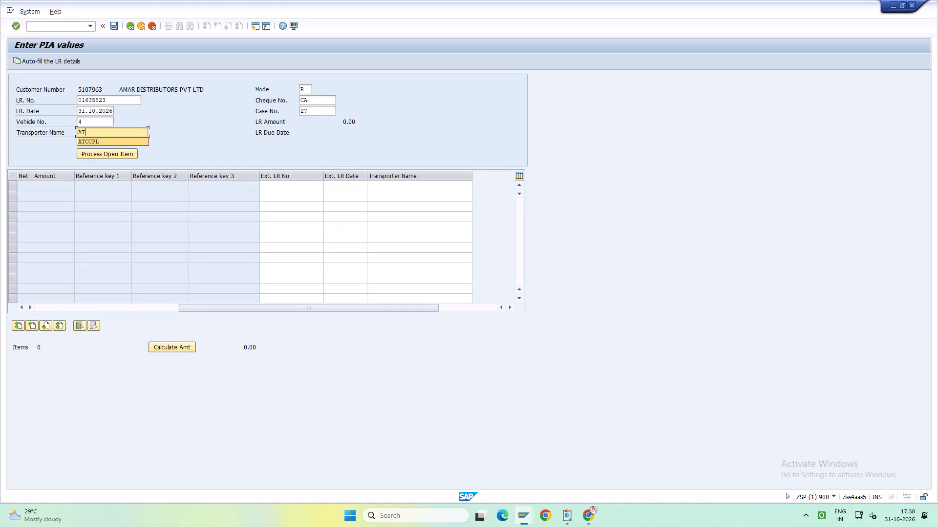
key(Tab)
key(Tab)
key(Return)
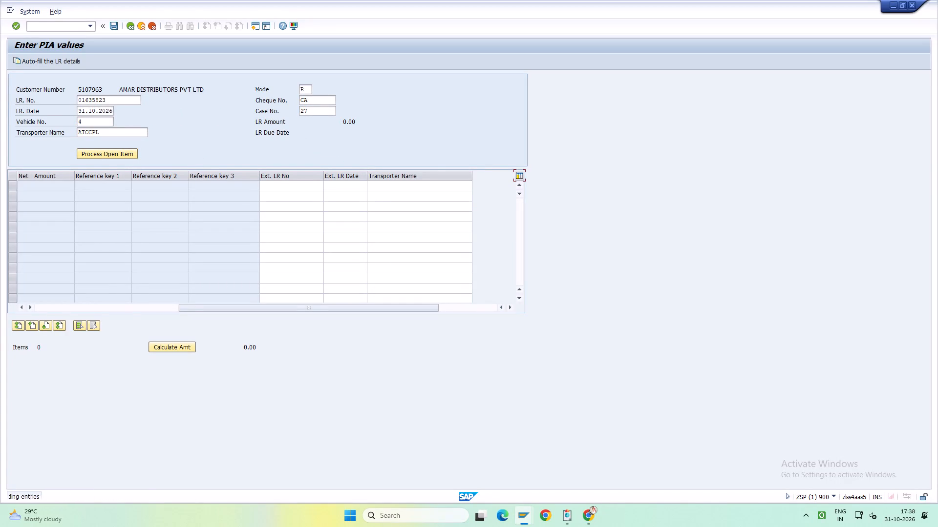
click(110, 156)
Enter external LR number 1635823, LR date 31.10.2026 and transporter ATCCPL on the 194,600.70 invoice.
drag(248, 311, 0, 385)
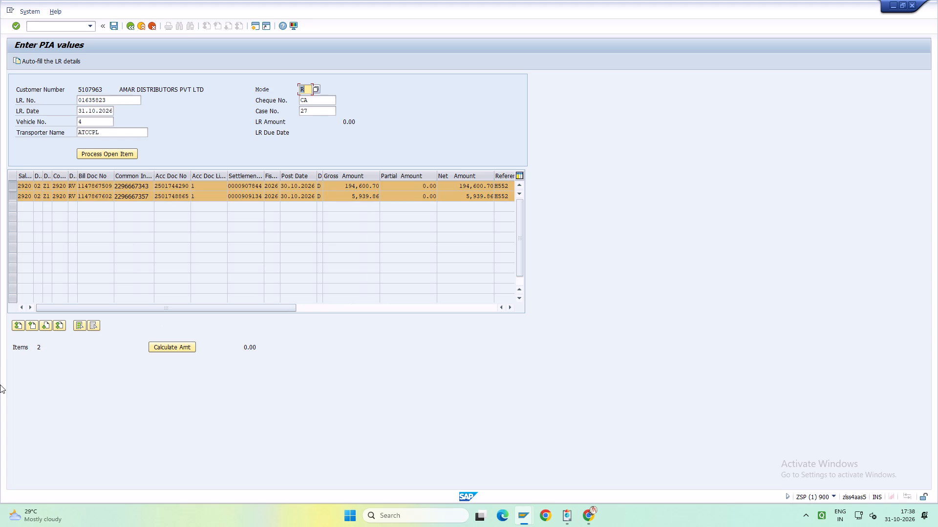
drag(199, 304, 295, 314)
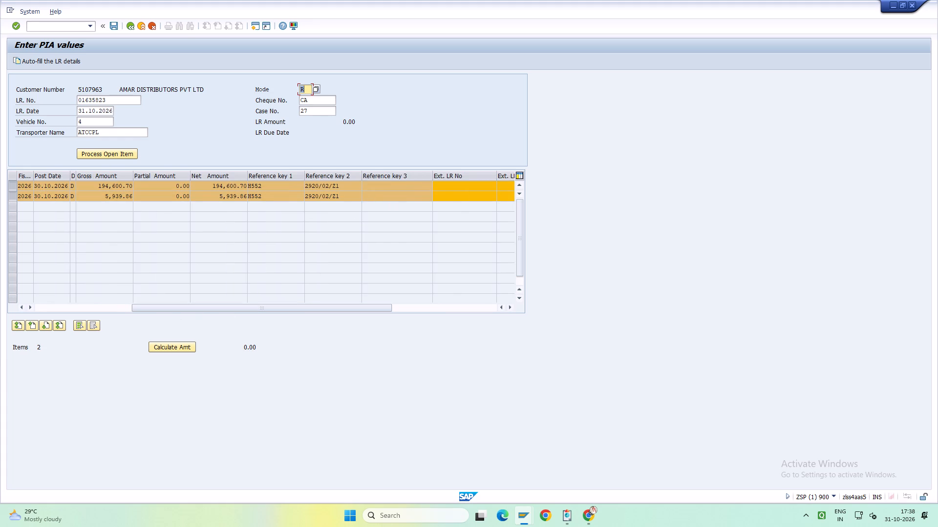
click(461, 188)
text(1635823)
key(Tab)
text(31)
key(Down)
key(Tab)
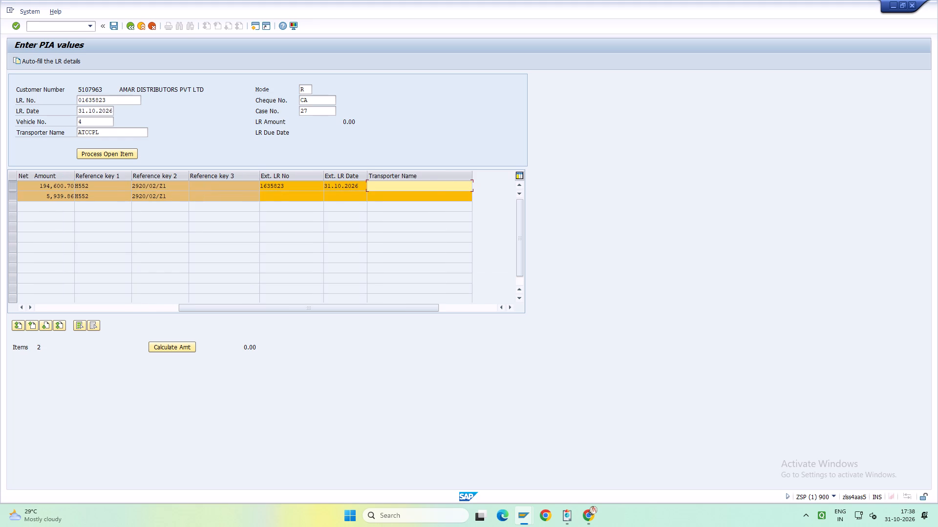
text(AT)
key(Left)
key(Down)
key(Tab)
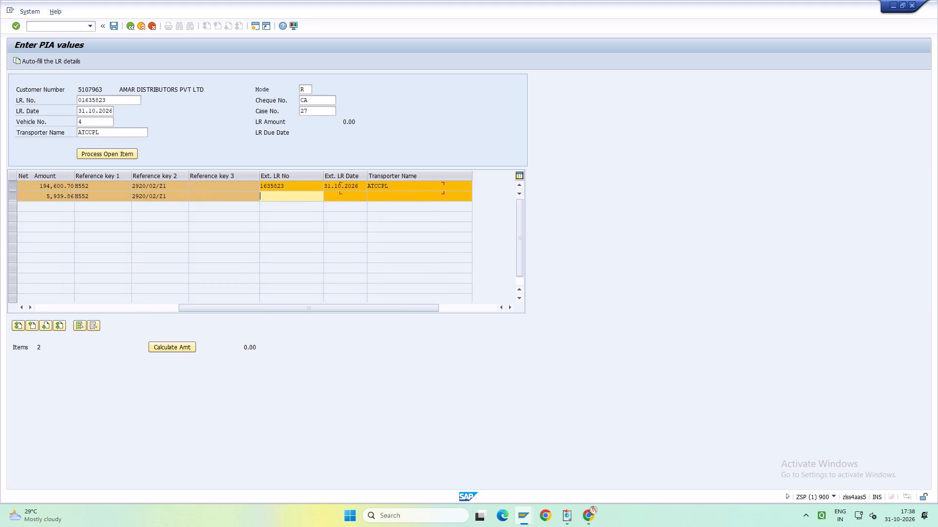
Copy the external LR number, LR date and transporter from the 194,600.70 invoice to the 5,939.86 invoice.
click(428, 187)
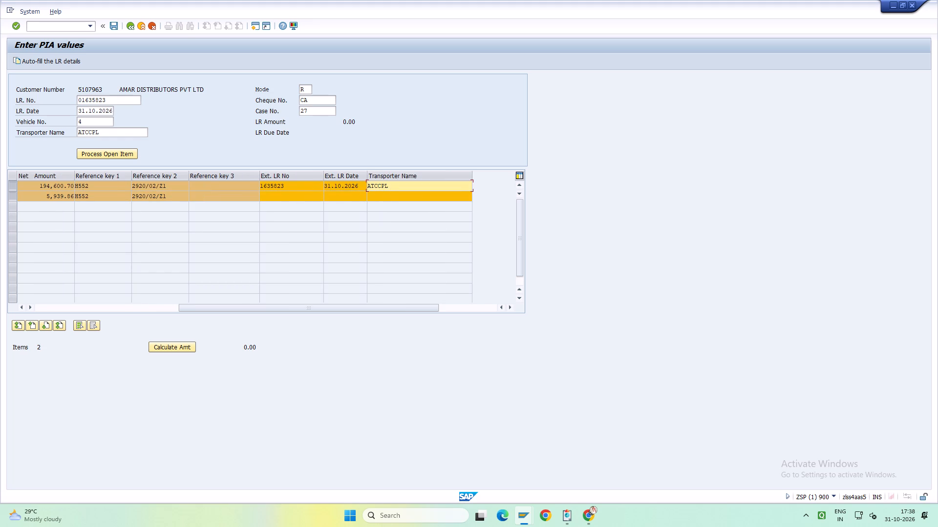
key(ctrl+y)
drag(428, 185, 299, 184)
key(ctrl+c)
click(285, 197)
key(ctrl+v)
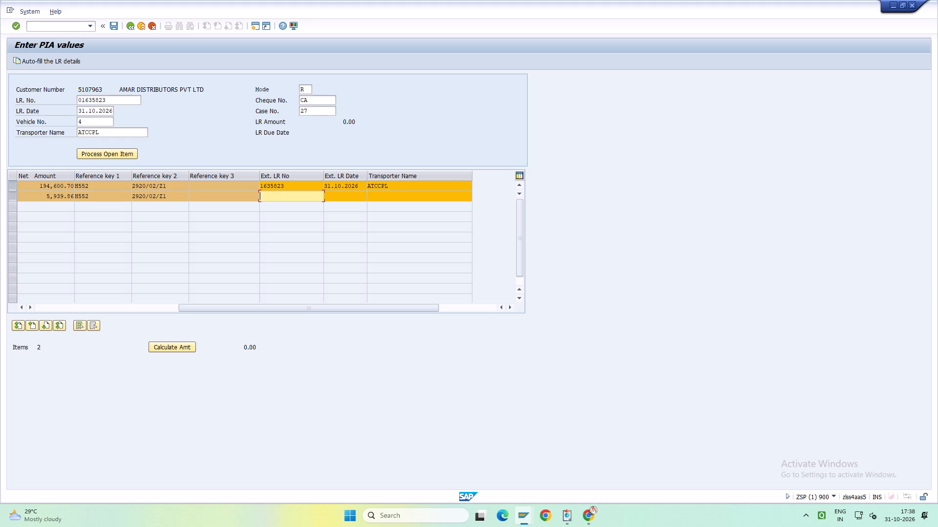
Save the LR entry for Amar Distributors' two selected invoices.
key(ctrl+s)
key(Return)
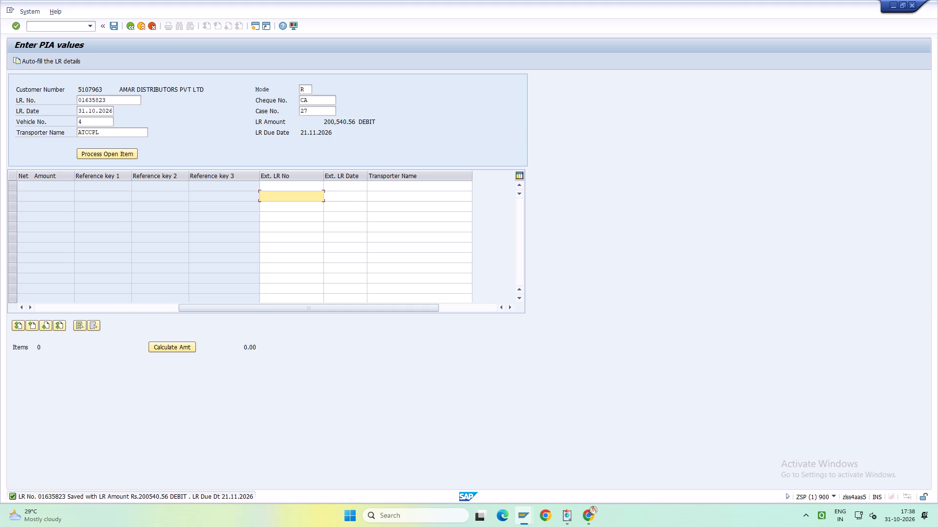
key(F3)
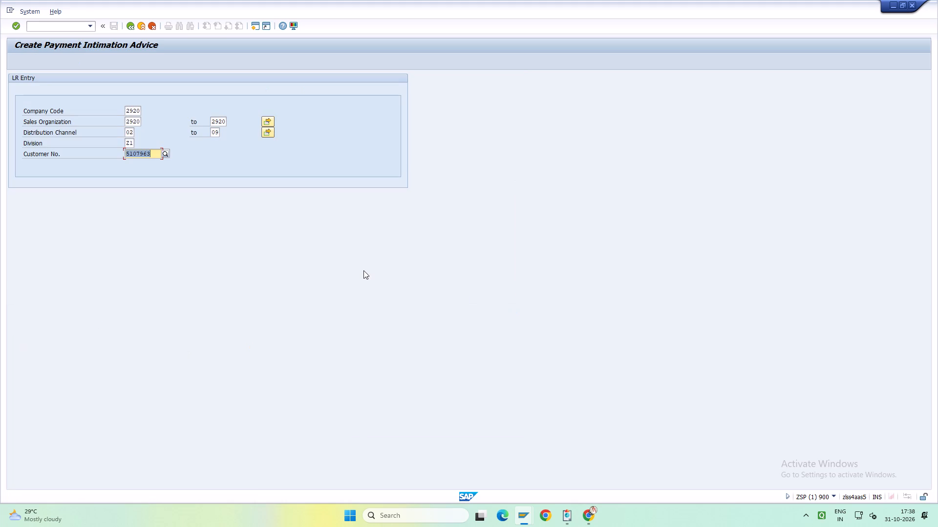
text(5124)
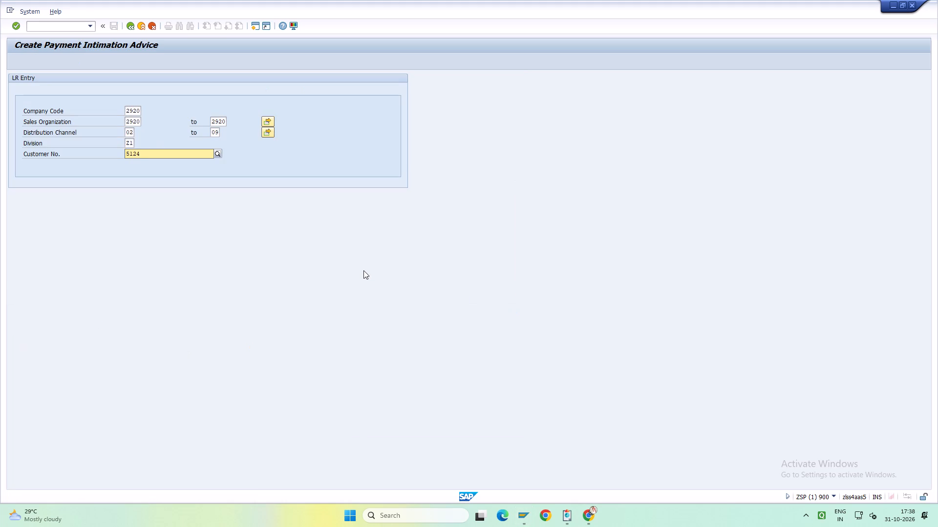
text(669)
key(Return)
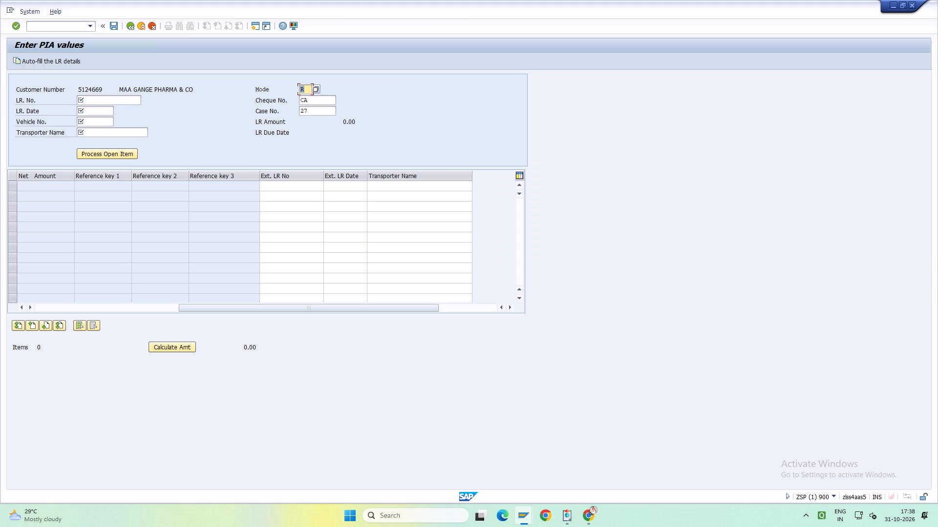
Enter LR number 01635822, LR date 31.10.2026 and case number 2 for Maa Gange Pharma & Co.
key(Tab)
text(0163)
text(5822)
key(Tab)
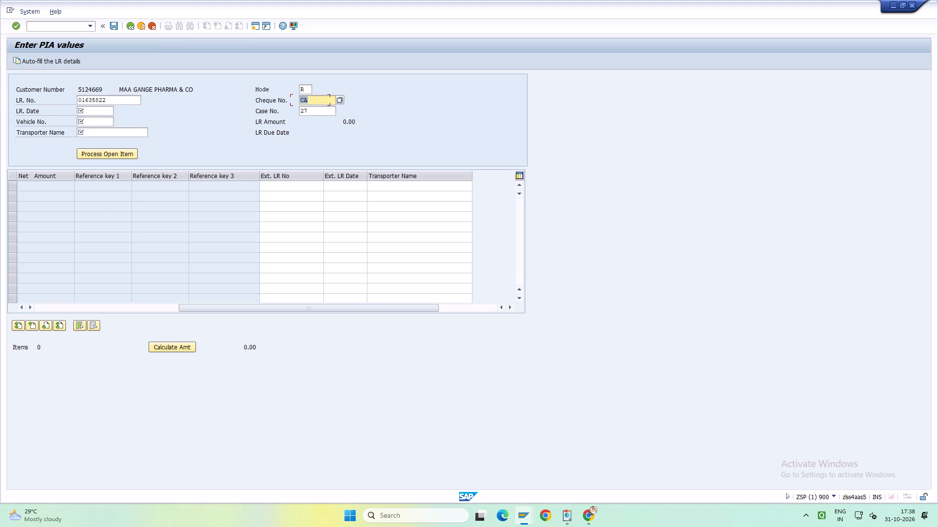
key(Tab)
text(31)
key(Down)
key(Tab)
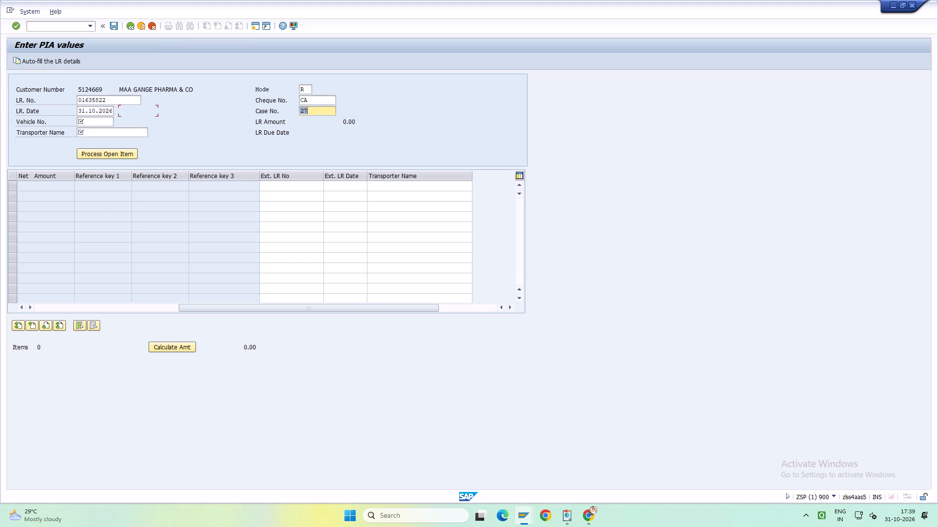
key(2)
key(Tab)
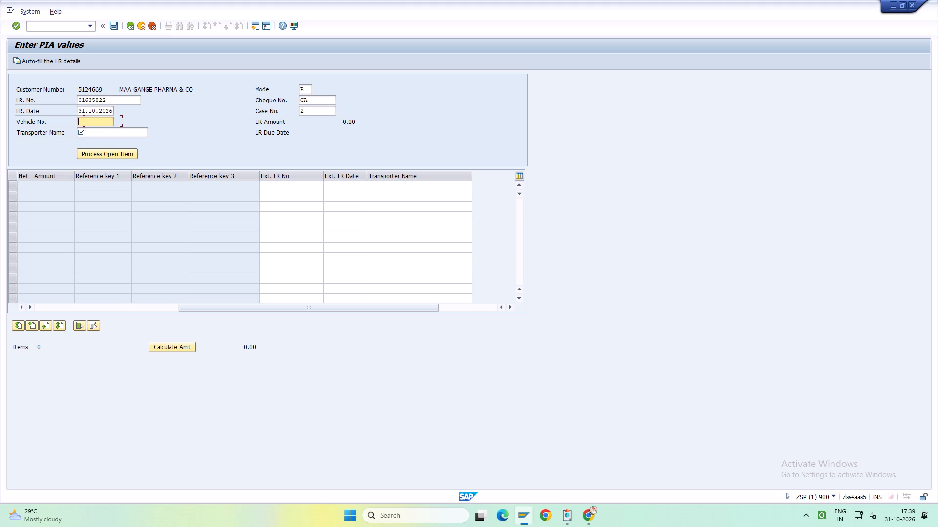
Set vehicle number 4 and transporter ATCCPL, and load Maa Gange Pharma's open items.
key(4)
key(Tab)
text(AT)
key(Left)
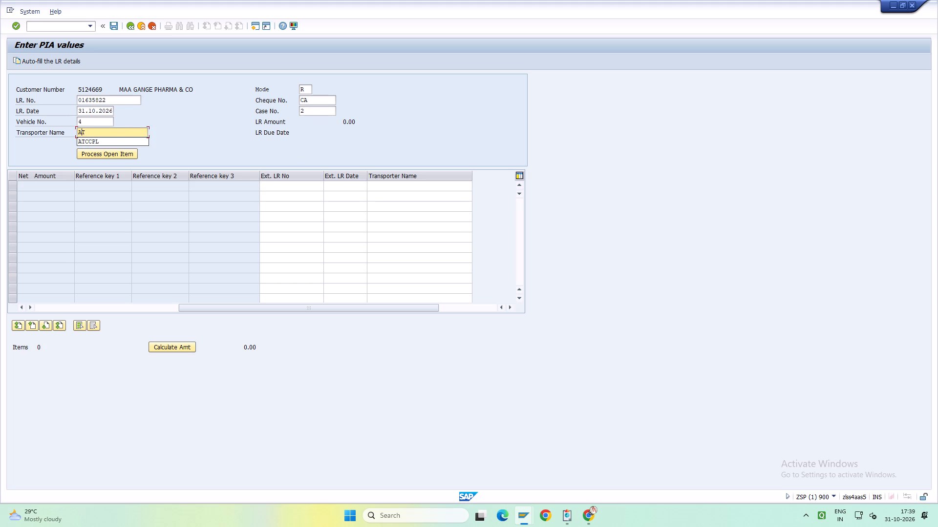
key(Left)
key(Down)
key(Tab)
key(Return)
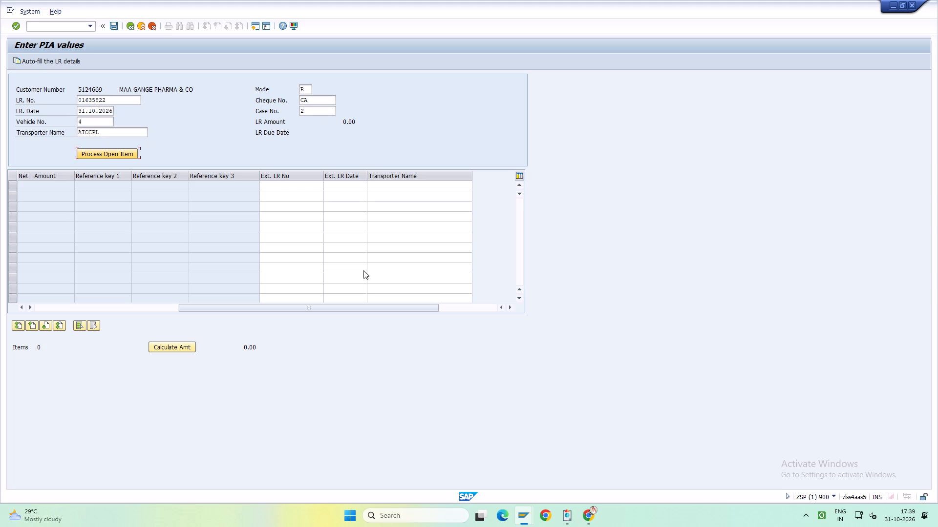
Enter external LR number 1635822, LR date 31.10.2026 and transporter ATCCPL on the highlighted 47,739.72 invoice.
drag(324, 304, 0, 322)
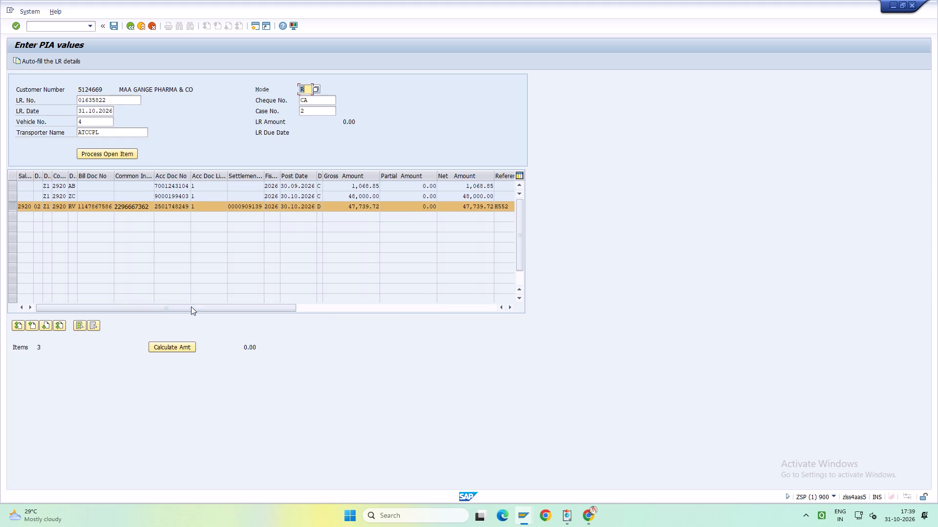
drag(190, 308, 375, 332)
click(55, 210)
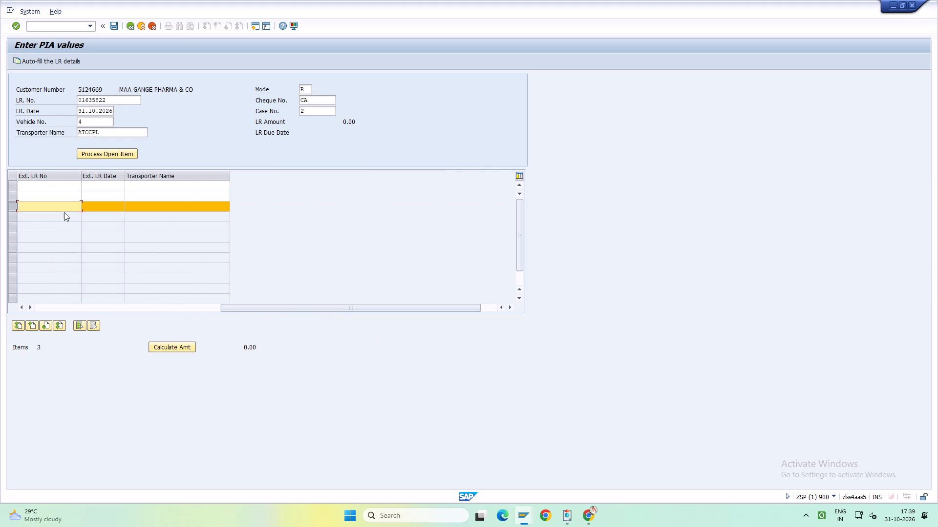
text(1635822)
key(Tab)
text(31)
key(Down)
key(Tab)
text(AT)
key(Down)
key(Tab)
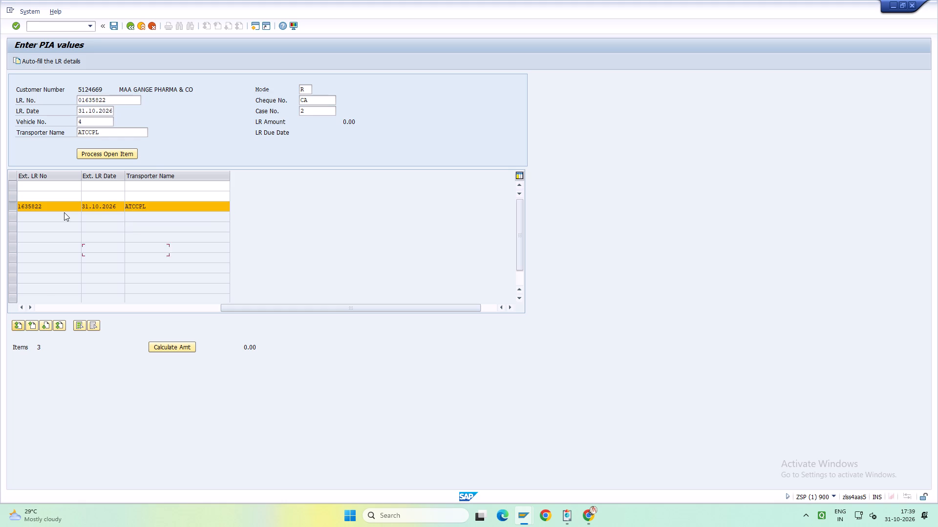
Save the LR entry for Maa Gange Pharma's 47,739.72 invoice.
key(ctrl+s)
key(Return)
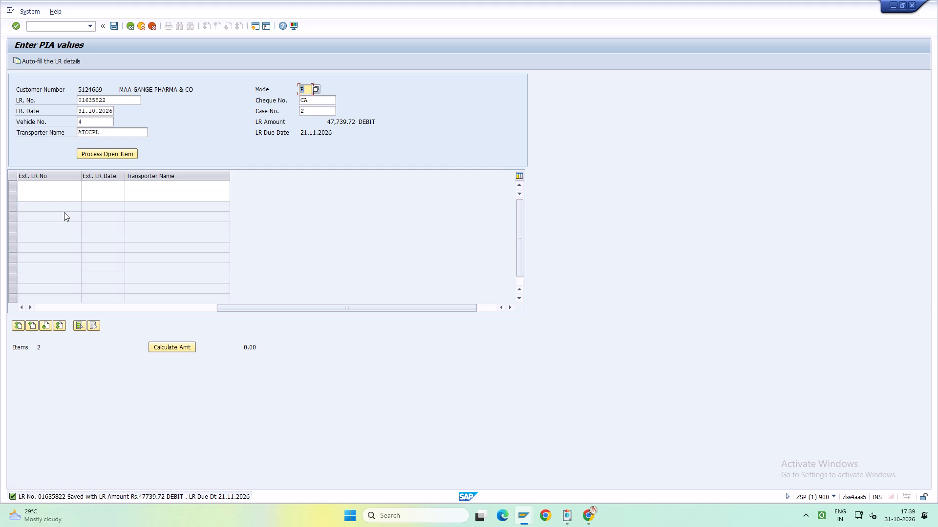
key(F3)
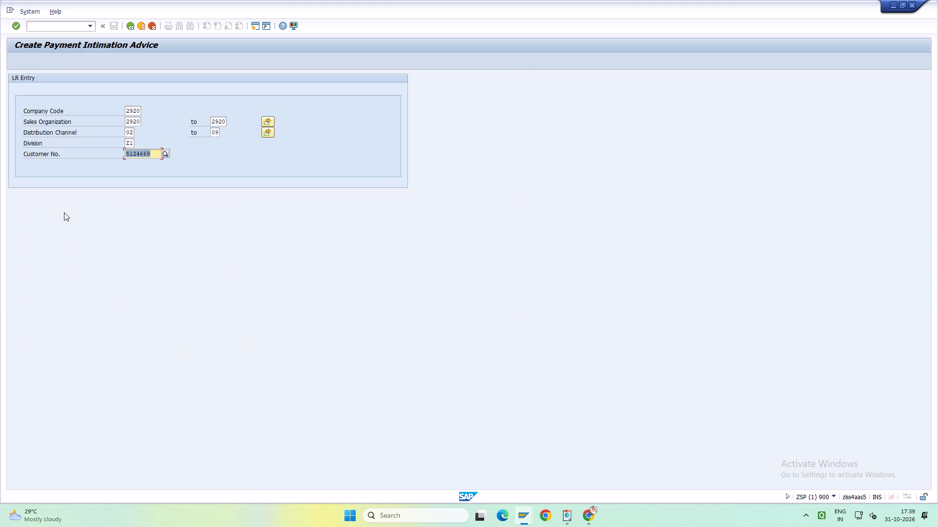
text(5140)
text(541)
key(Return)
Enter LR number 01635816, LR date 31.10.2026 and case number 5 for M/S New Pooja Stores.
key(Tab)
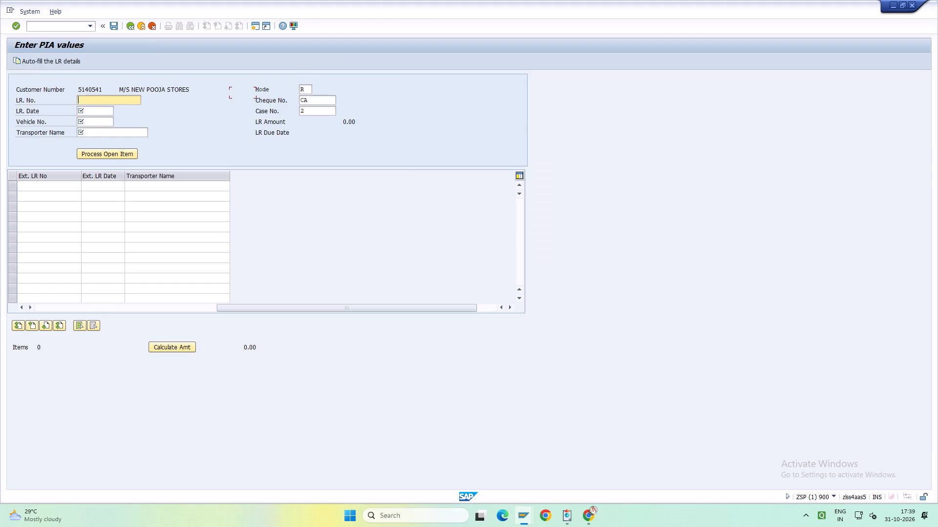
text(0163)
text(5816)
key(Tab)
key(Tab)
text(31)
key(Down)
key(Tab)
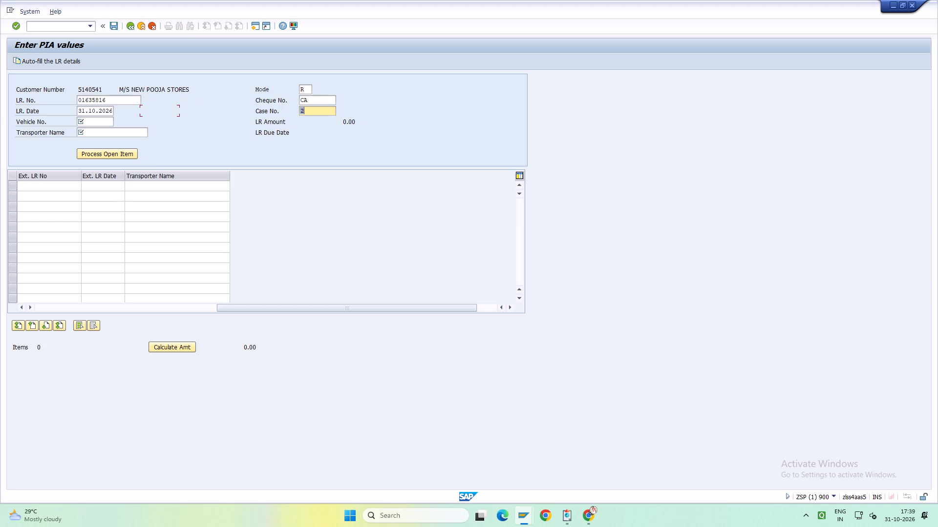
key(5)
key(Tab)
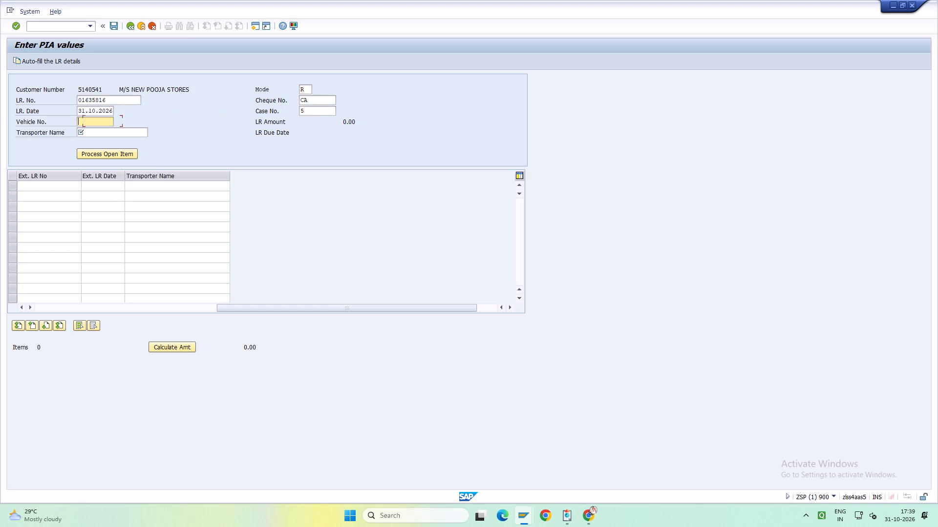
Set vehicle number 4 and transporter ATCCPL, and load New Pooja Stores' open items.
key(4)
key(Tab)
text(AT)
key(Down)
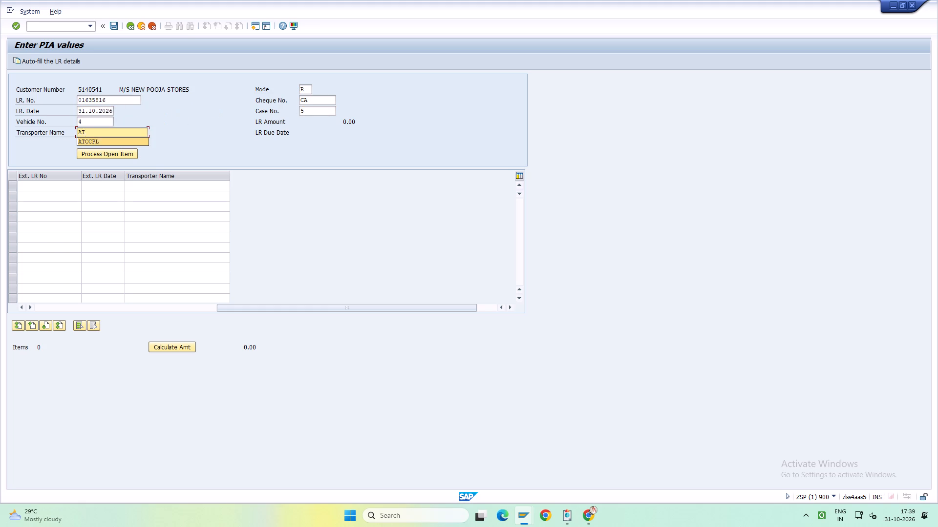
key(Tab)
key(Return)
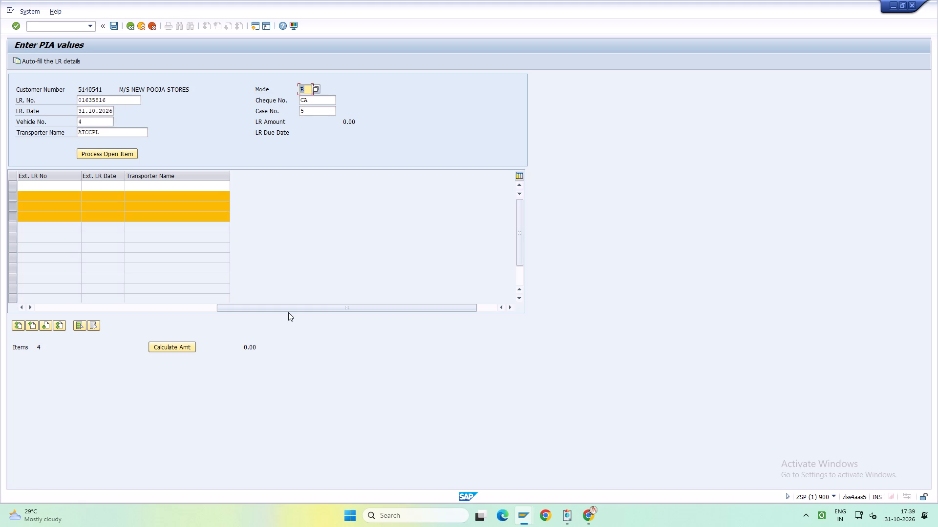
Enter external LR number 1635816 on New Pooja Stores' 21,722.40 invoice line.
drag(288, 312, 0, 335)
drag(391, 310, 0, 354)
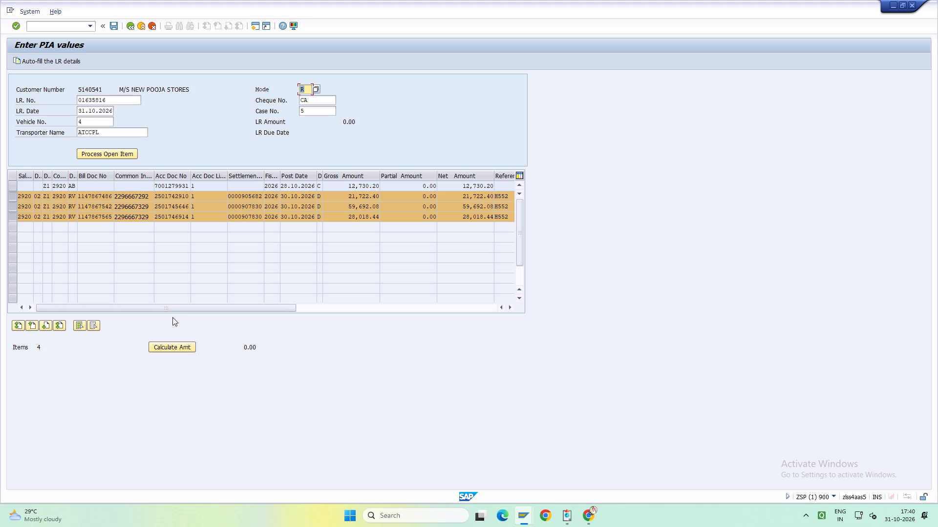
drag(177, 310, 283, 321)
click(461, 195)
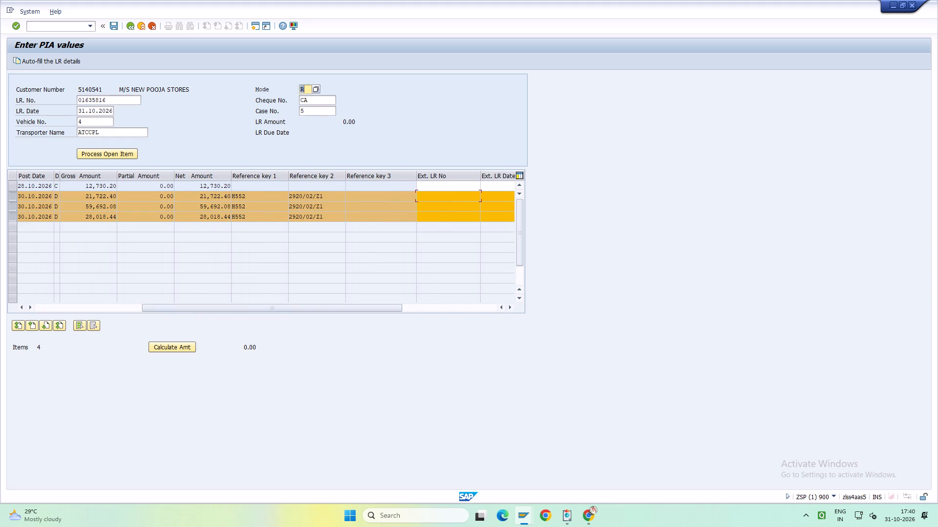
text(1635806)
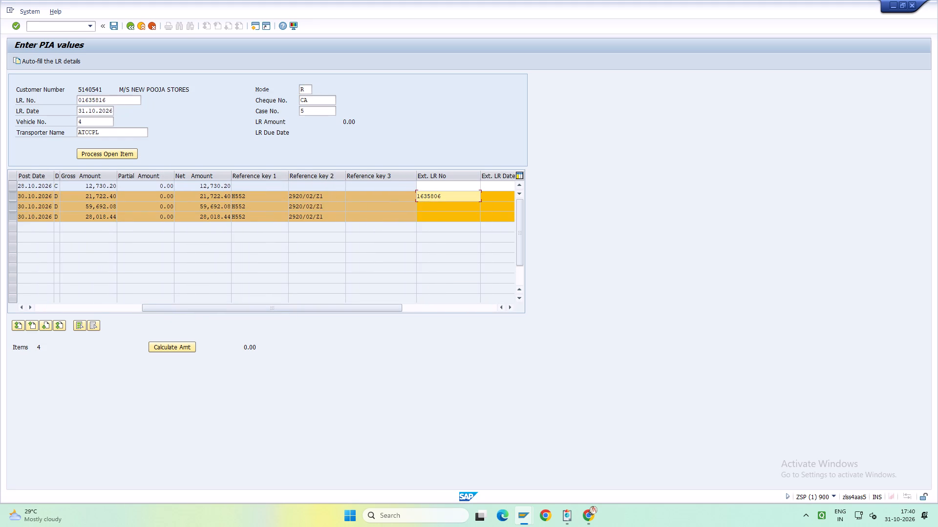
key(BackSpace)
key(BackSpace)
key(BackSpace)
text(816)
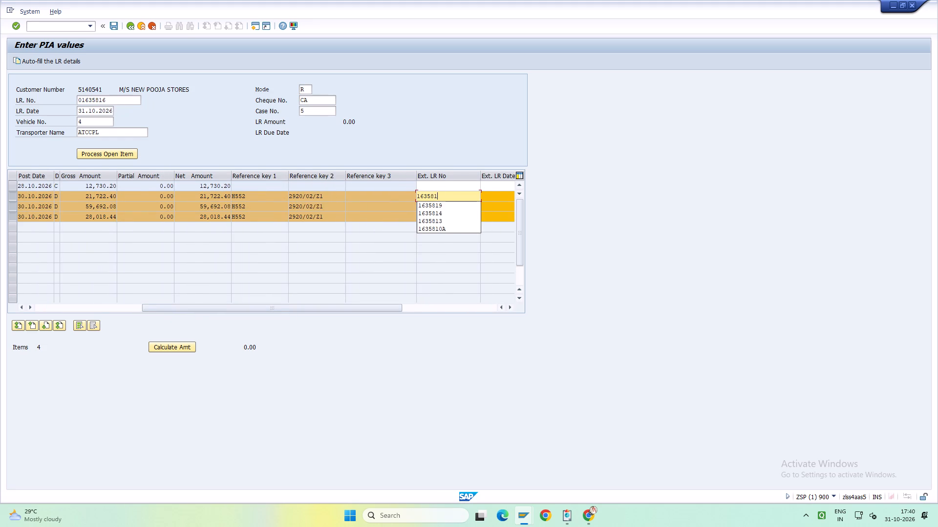
Set external LR date 31.10.2026 and transporter ATCCPL on the 21,722.40 invoice line.
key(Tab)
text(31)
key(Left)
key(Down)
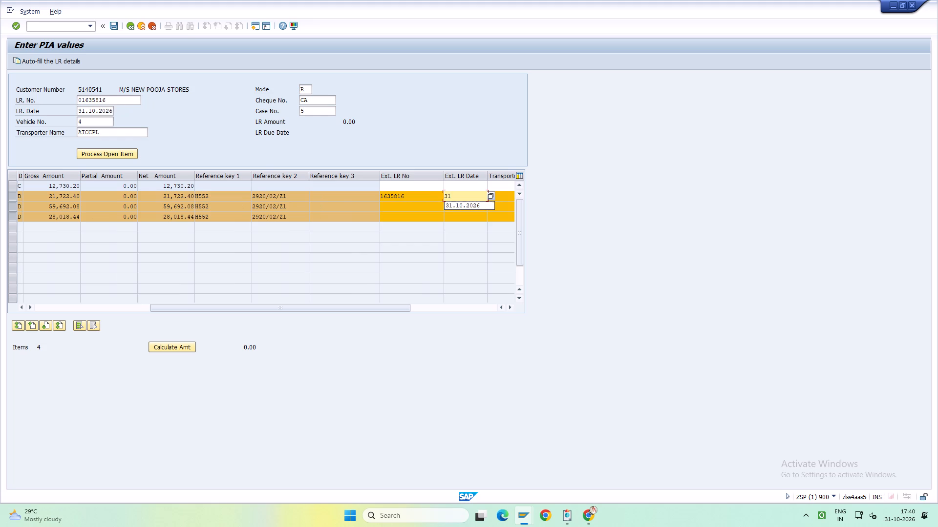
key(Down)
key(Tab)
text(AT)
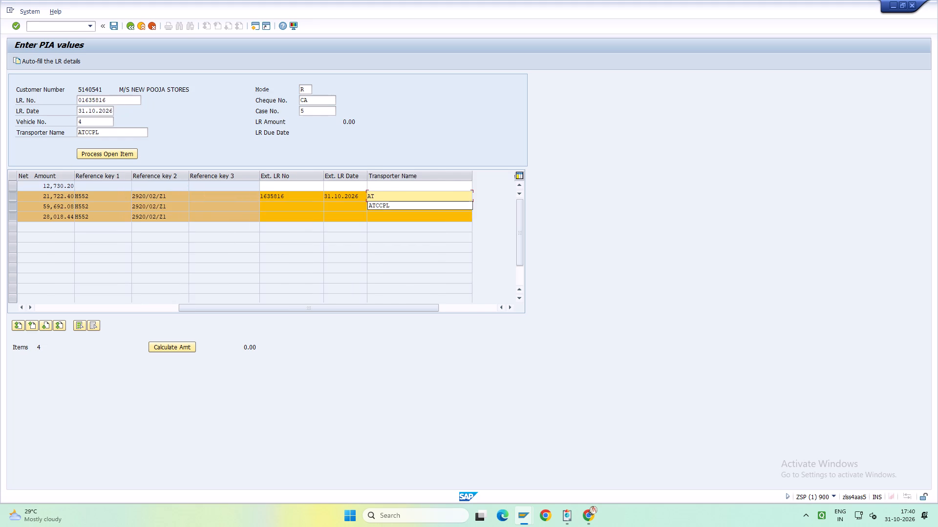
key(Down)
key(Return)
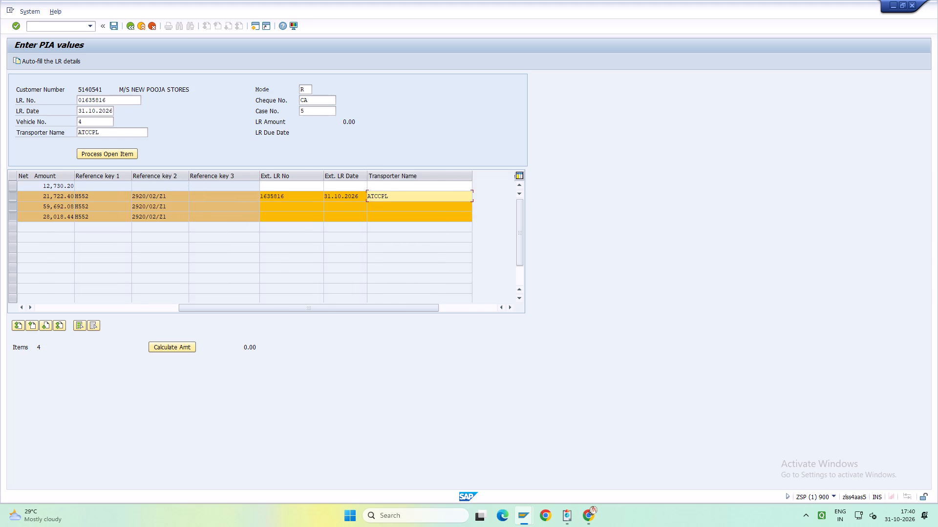
Copy the external LR number, date and transporter from the 21,722.40 line to the 59,692.08 and 28,018.44 invoice lines.
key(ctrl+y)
drag(444, 197, 307, 192)
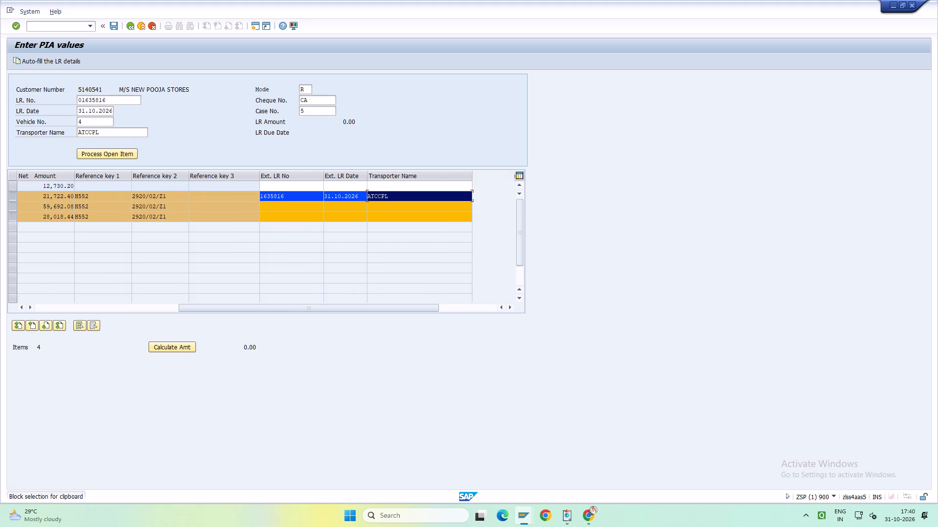
drag(307, 192, 307, 193)
key(ctrl+c)
click(290, 204)
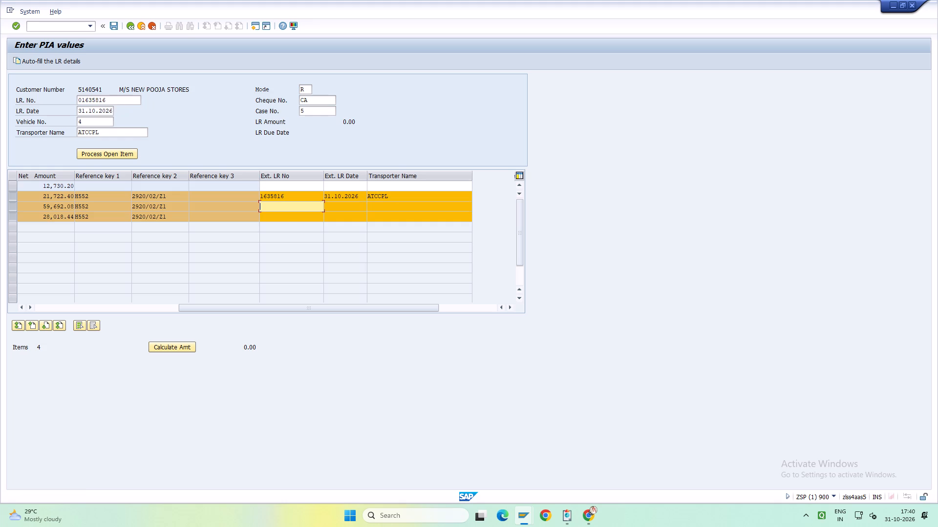
key(ctrl+v)
click(292, 216)
key(ctrl+v)
Save the LR entry for New Pooja Stores' three highlighted invoices.
key(ctrl+s)
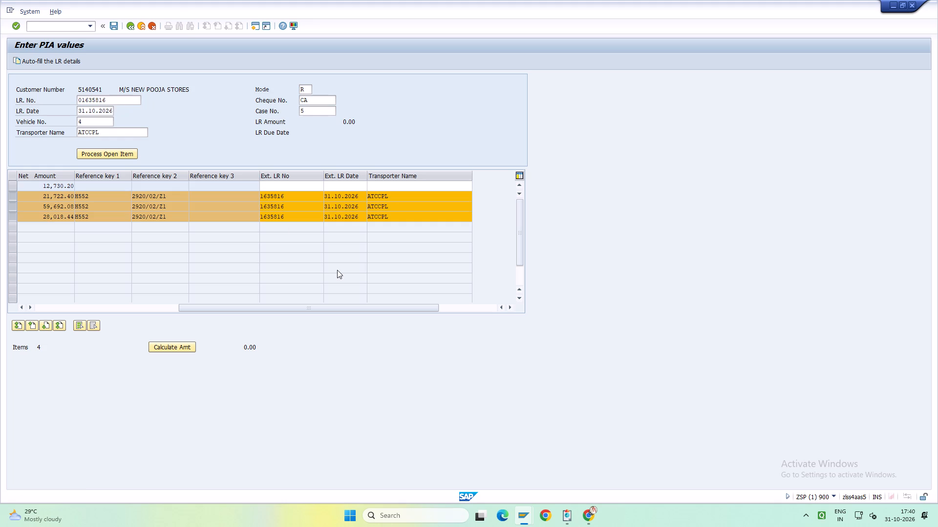
key(Return)
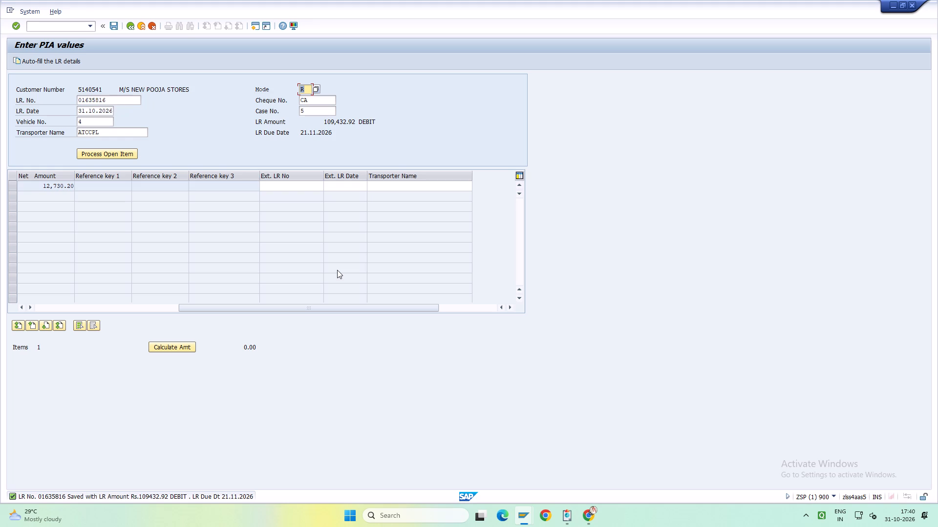
key(F3)
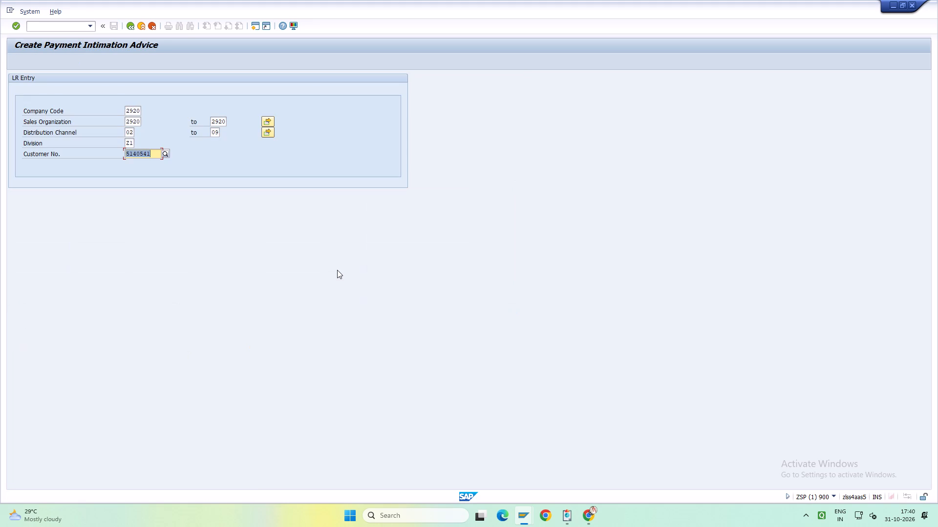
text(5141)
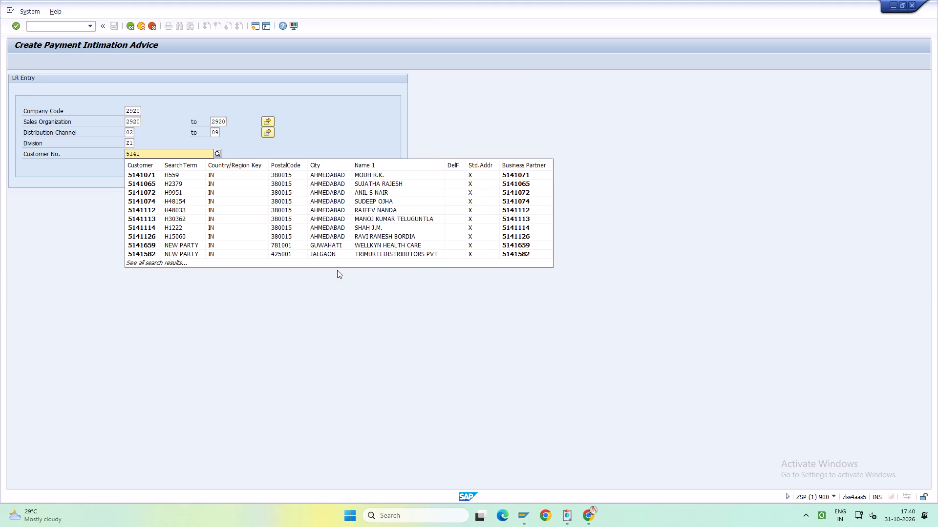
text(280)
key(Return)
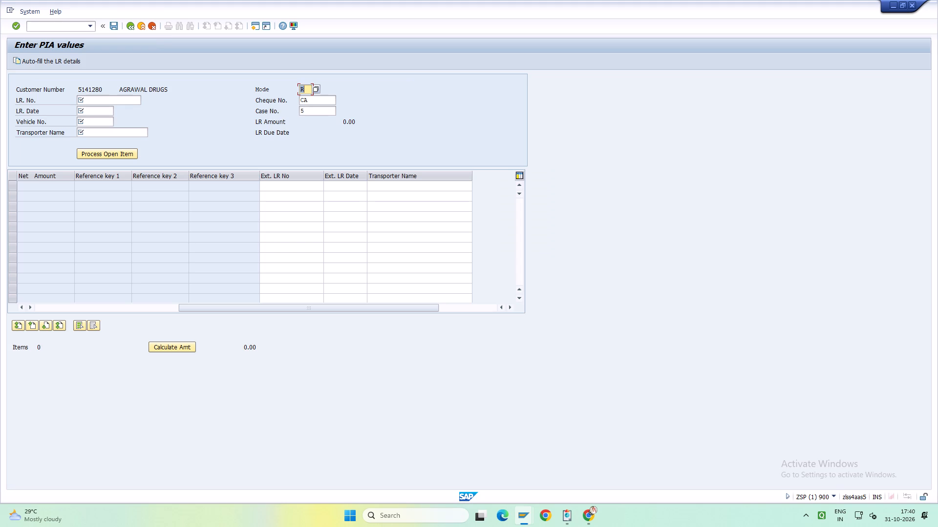
Enter LR number 01635815, LR date 31.10.2026 and case number 7 for Agrawal Drugs.
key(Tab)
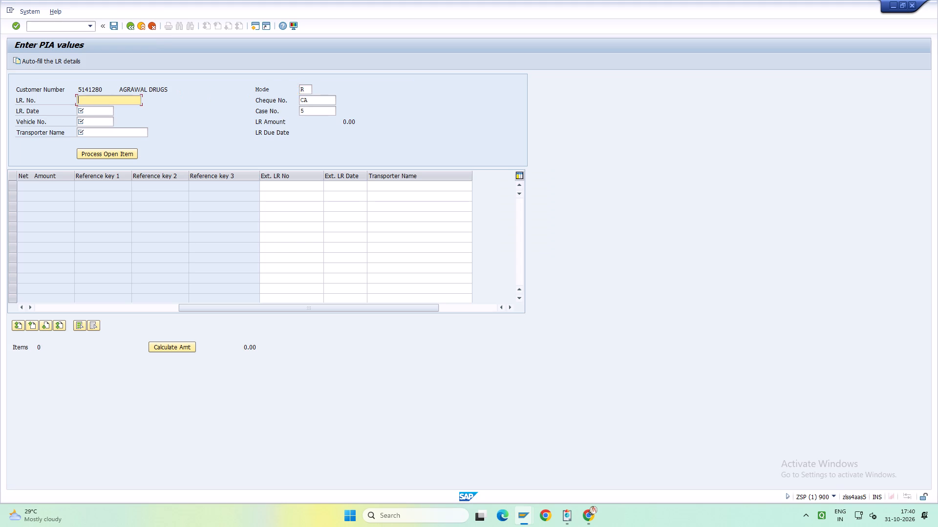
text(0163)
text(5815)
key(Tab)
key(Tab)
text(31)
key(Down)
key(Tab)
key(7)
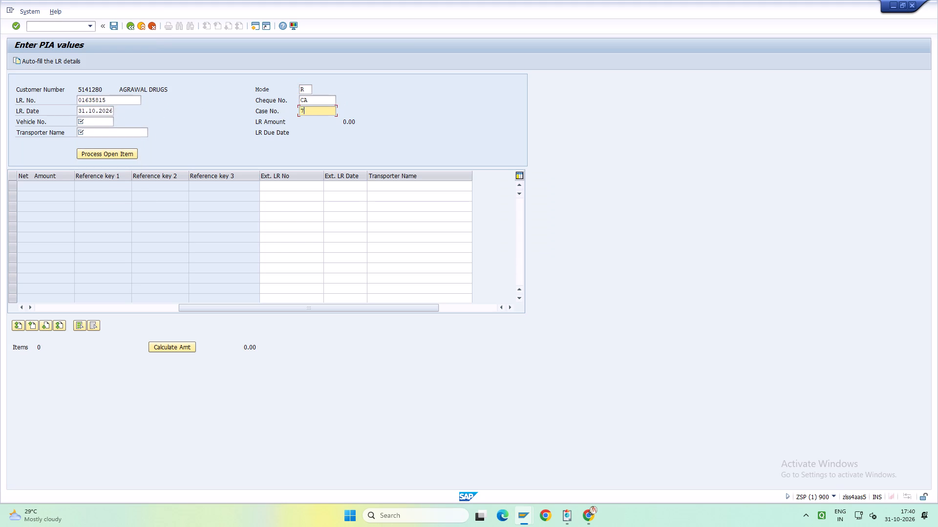
Set vehicle number 4 and transporter ATCCPL, and load Agrawal Drugs' open items.
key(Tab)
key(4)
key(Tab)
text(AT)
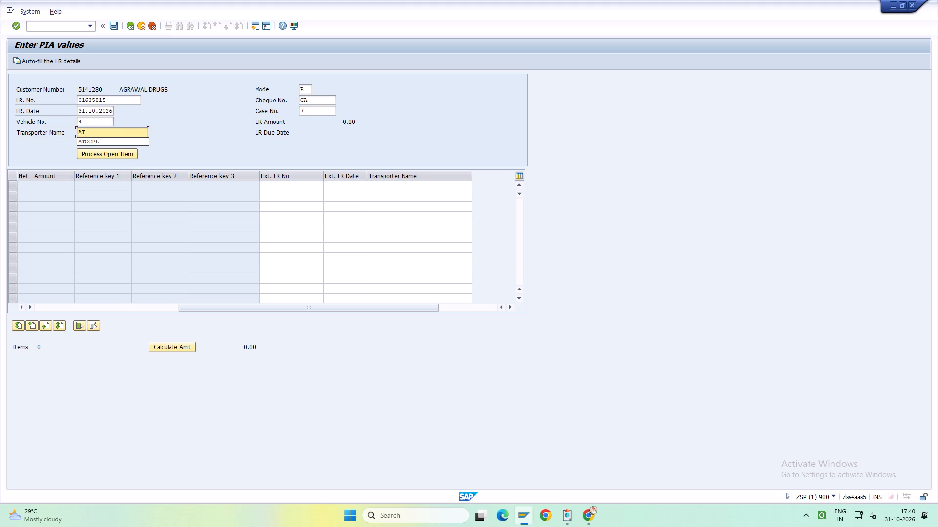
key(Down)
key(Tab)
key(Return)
Enter external LR number 1635815 on Agrawal Drugs' 88,885.38 invoice line.
drag(336, 308, 0, 316)
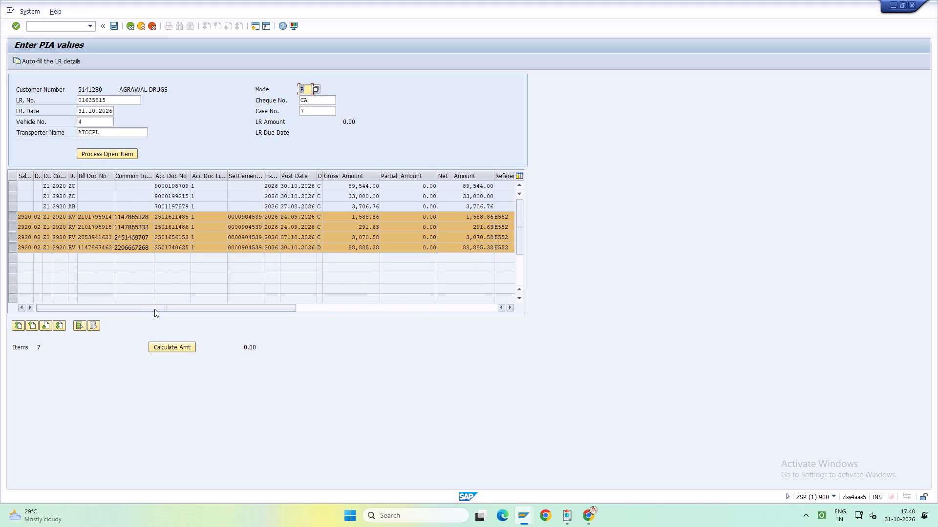
drag(154, 309, 164, 311)
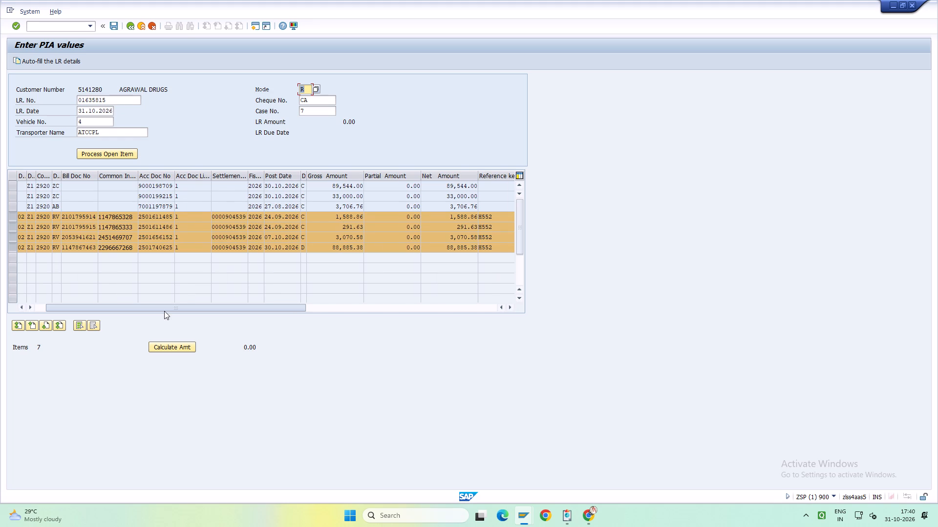
drag(164, 311, 165, 311)
drag(165, 311, 240, 317)
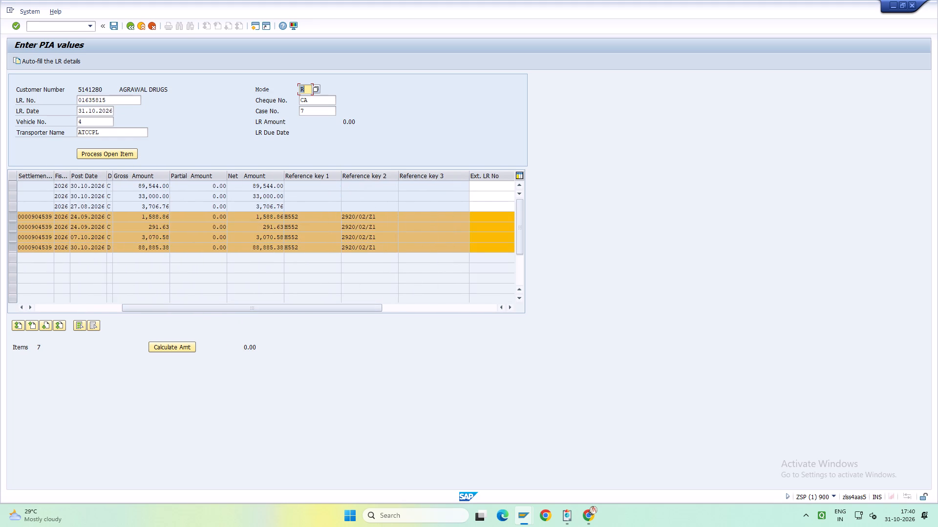
click(480, 249)
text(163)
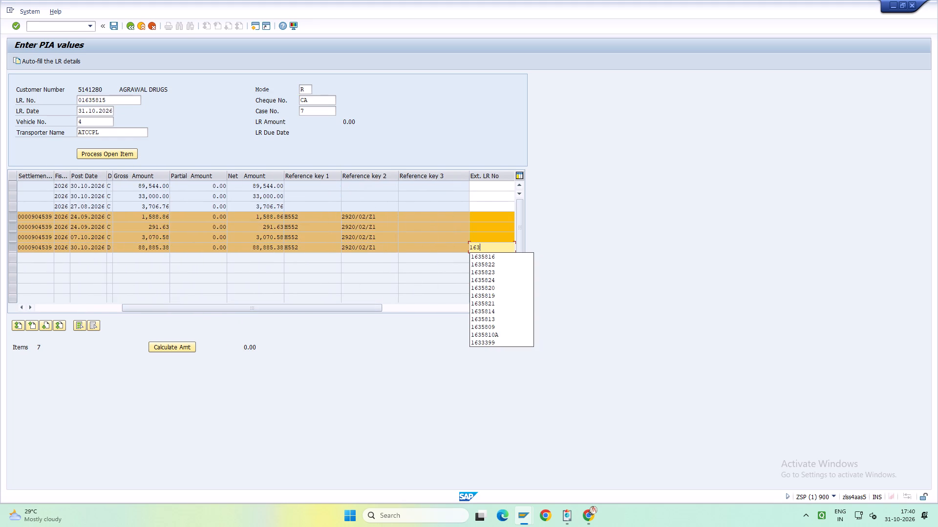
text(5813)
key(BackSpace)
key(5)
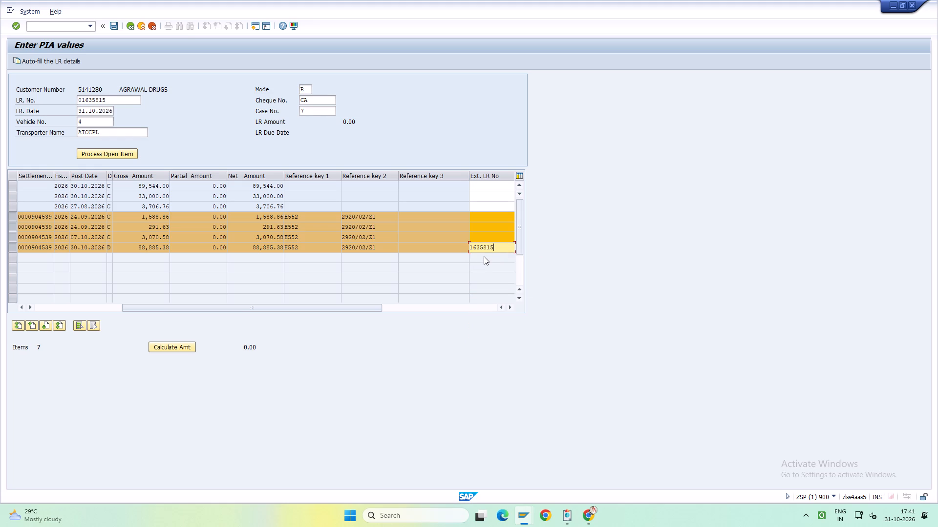
Set external LR date 31.10.2026 and transporter ATCCPL on the 88,885.38 invoice line.
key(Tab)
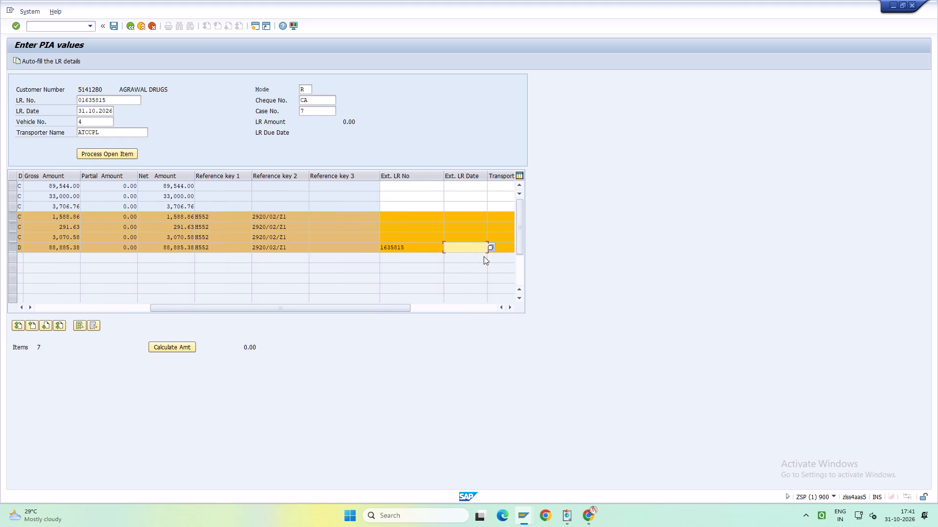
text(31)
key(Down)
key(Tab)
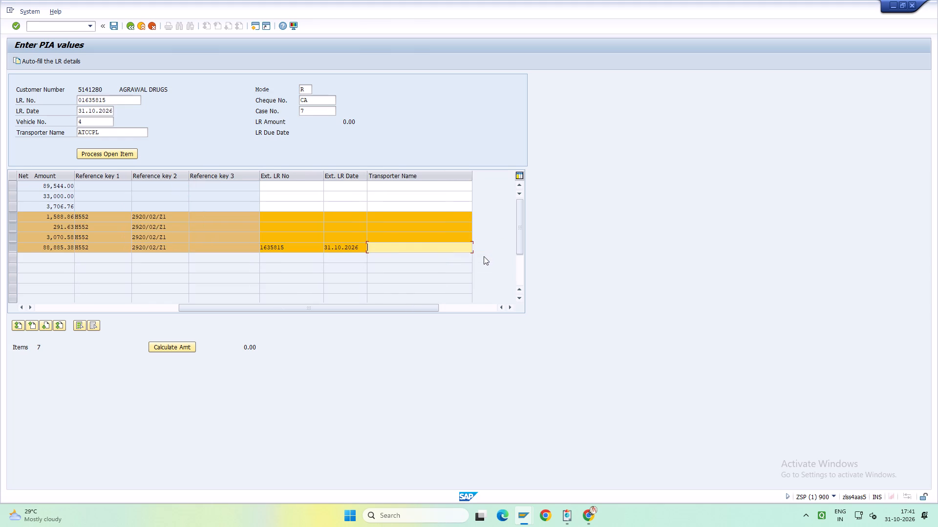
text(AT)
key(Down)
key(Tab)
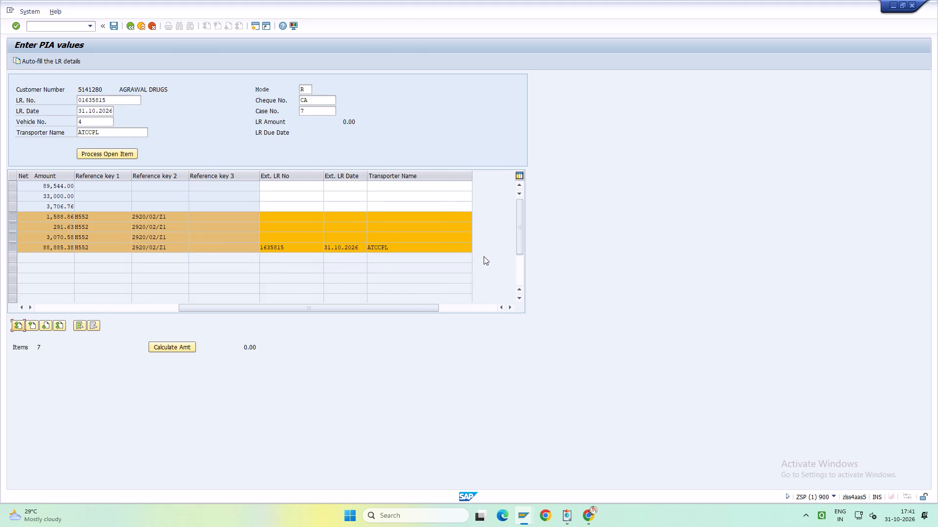
Save the LR entry for Agrawal Drugs' highlighted open items.
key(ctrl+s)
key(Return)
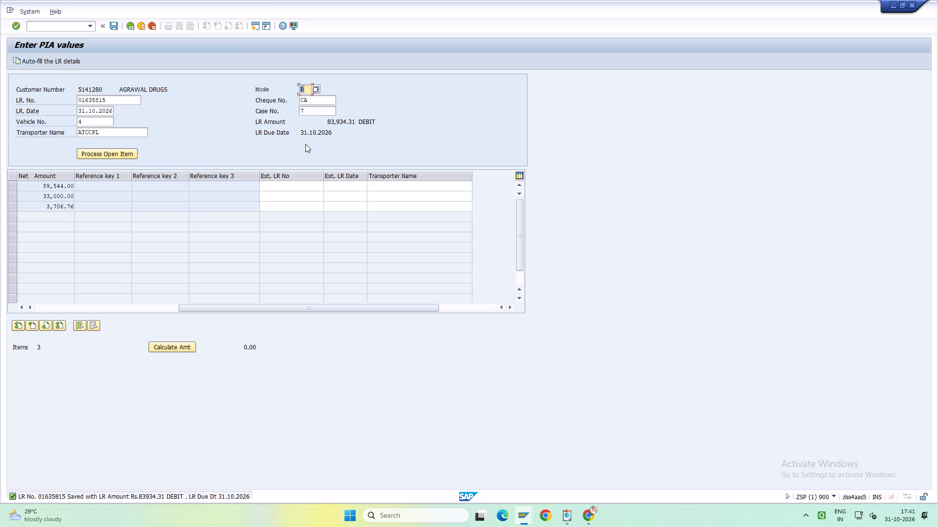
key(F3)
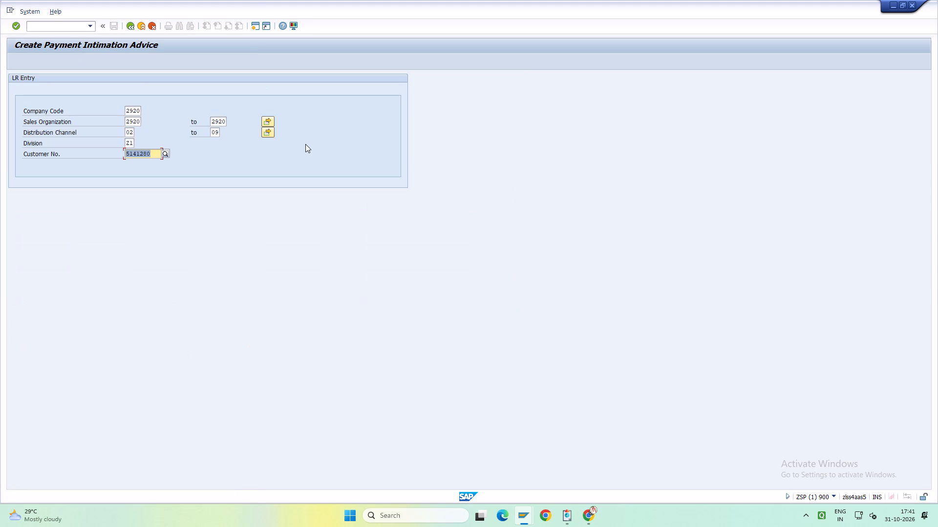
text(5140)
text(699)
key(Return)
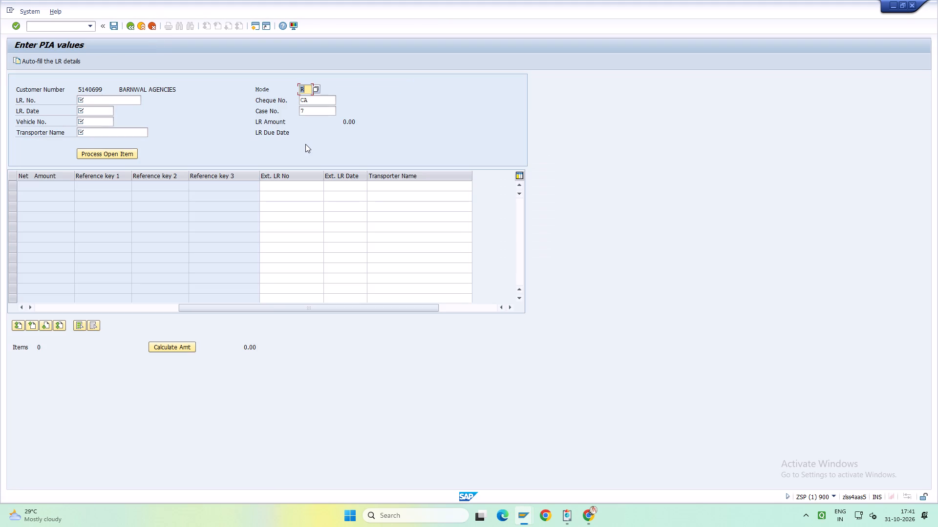
Enter LR number 01635811, LR date 31.10.2026 and case number 11 for Barnwal Agencies.
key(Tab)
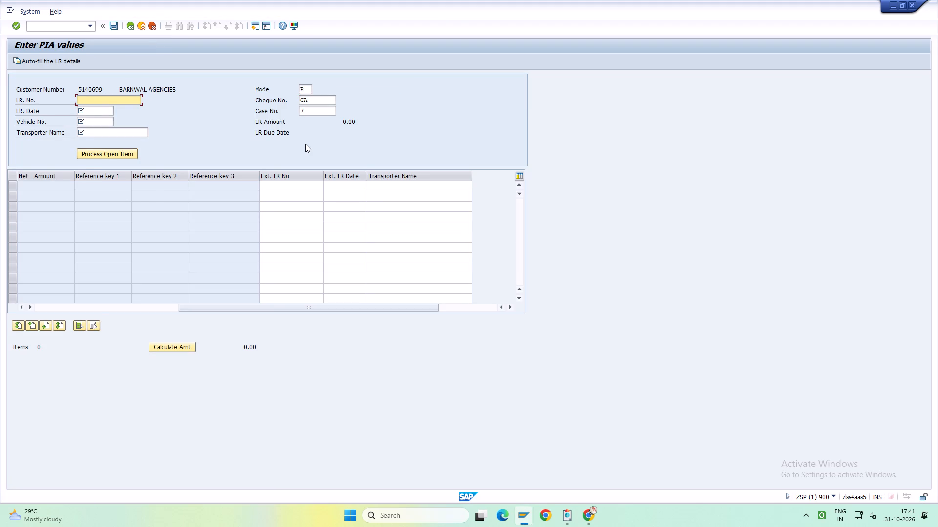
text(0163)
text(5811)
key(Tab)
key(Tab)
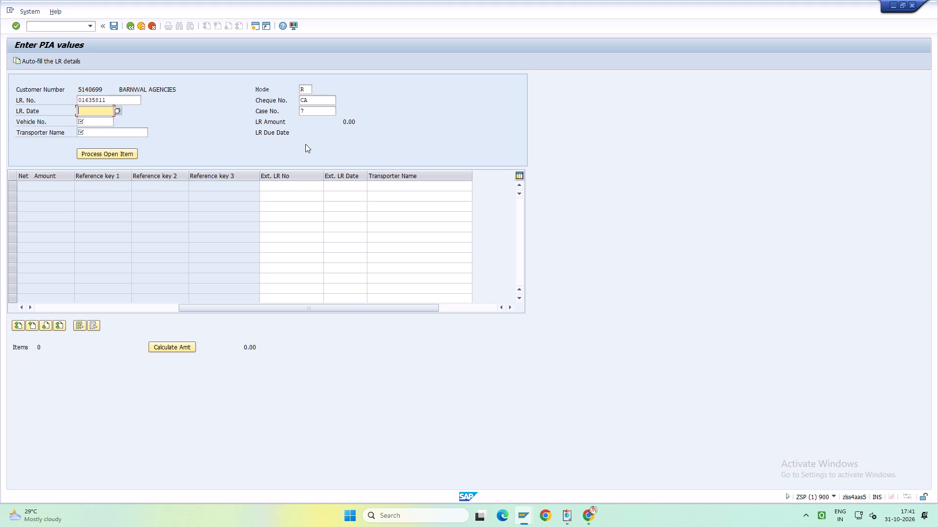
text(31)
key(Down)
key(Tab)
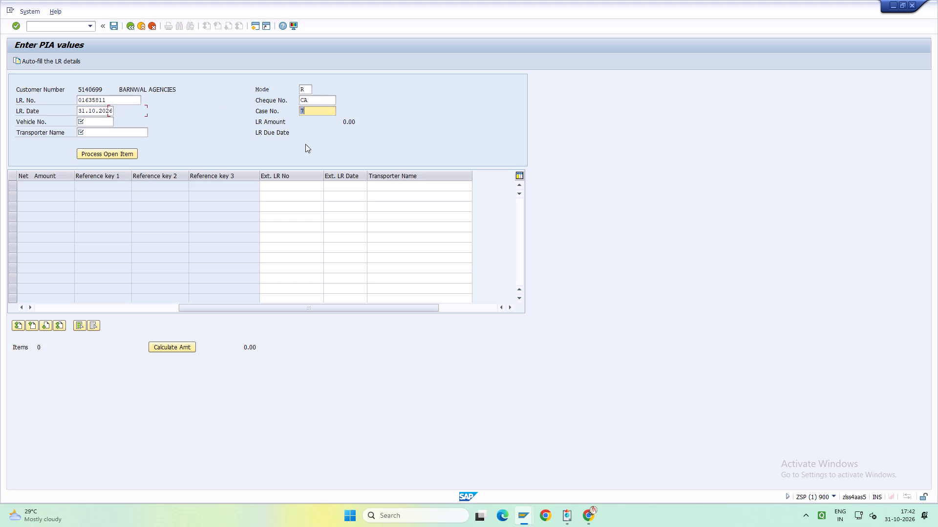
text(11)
Enter vehicle number 4 and transporter ATCCPL for Barnwal Agencies and process the open items.
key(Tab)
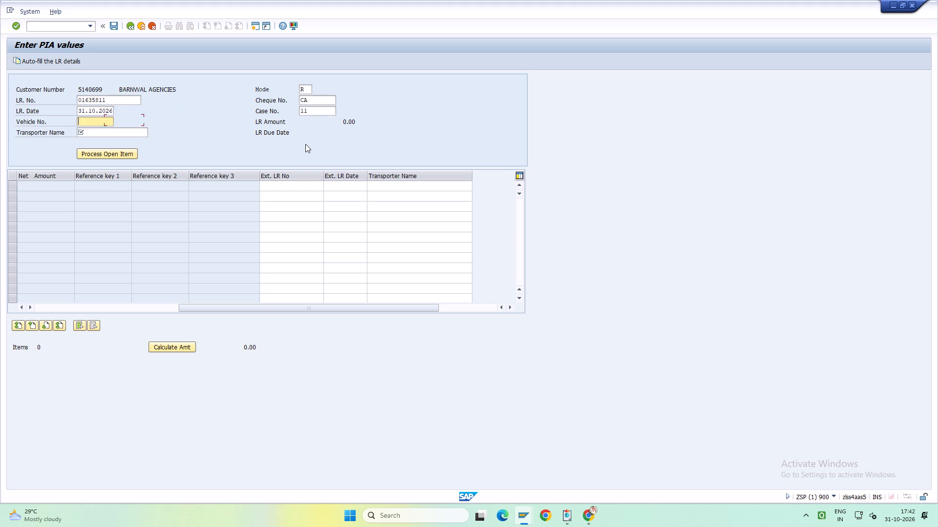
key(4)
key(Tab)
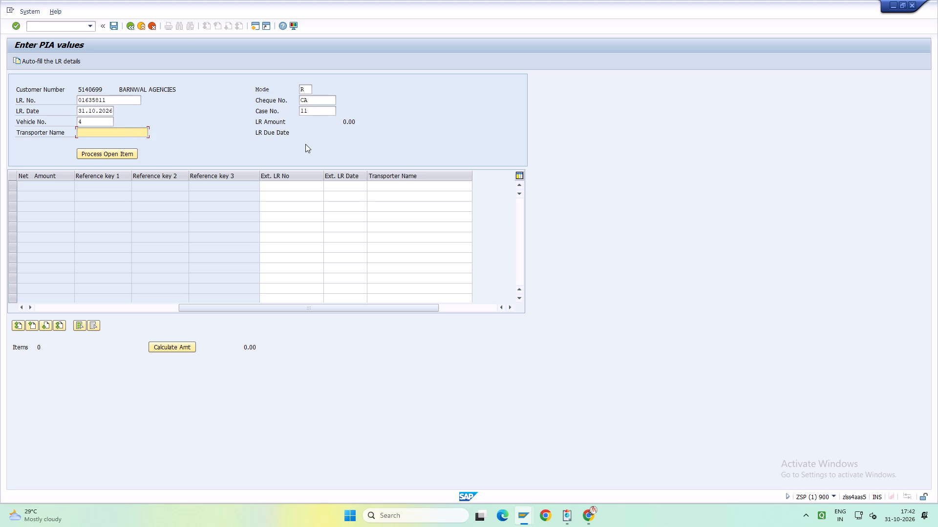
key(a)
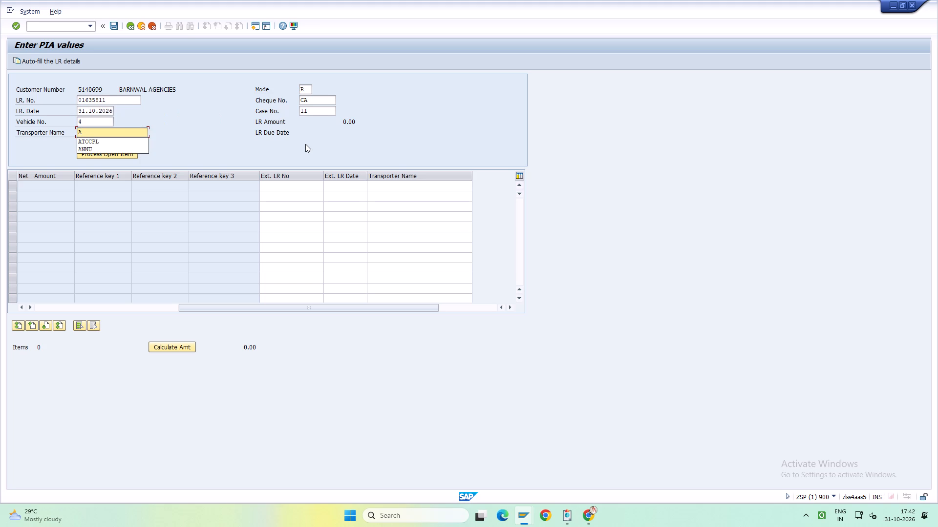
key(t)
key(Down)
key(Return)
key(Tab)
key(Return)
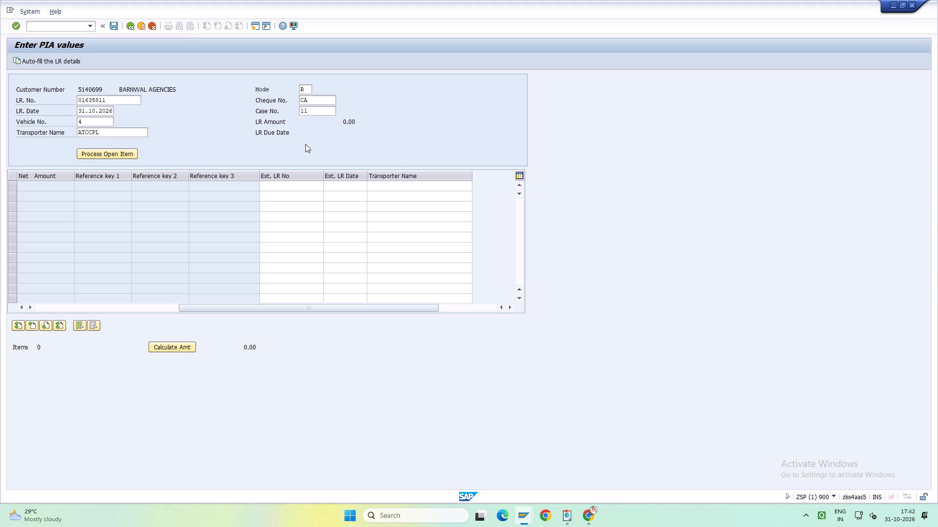
Set external LR number 1635811, external LR date 31.10.2026 and transporter ATCCPL on the 62,957.40 invoice line.
drag(319, 305, 0, 355)
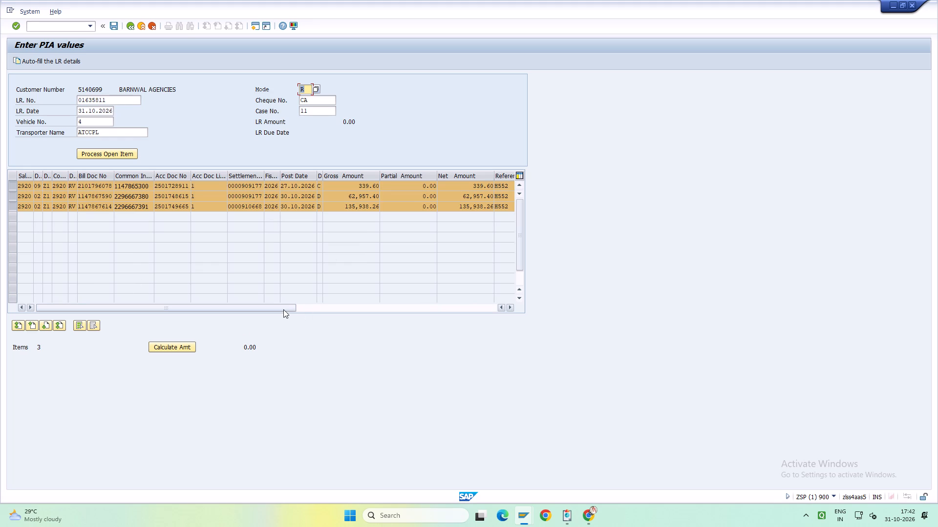
drag(283, 309, 380, 308)
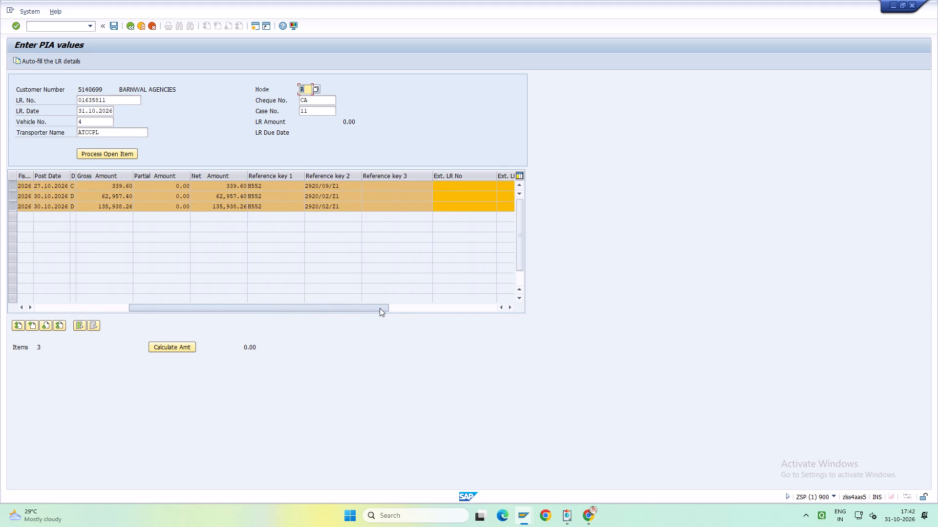
drag(380, 308, 389, 308)
click(448, 199)
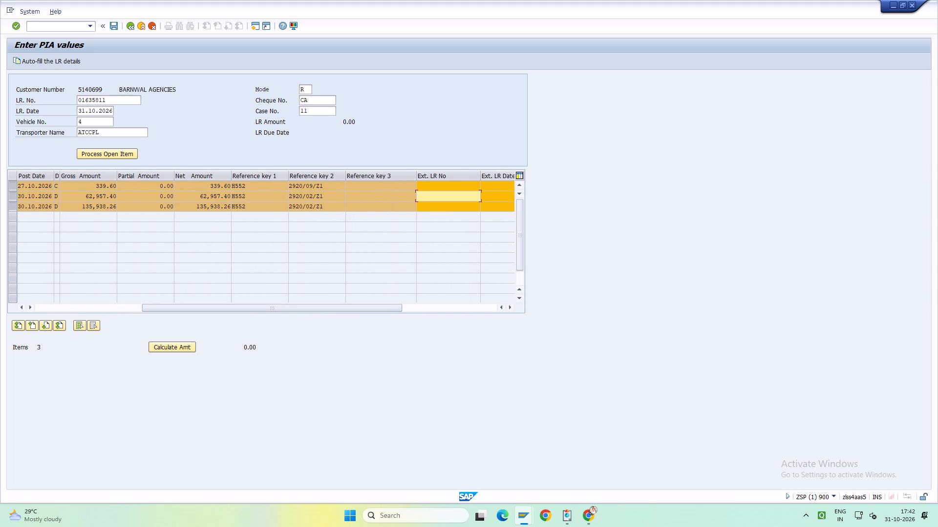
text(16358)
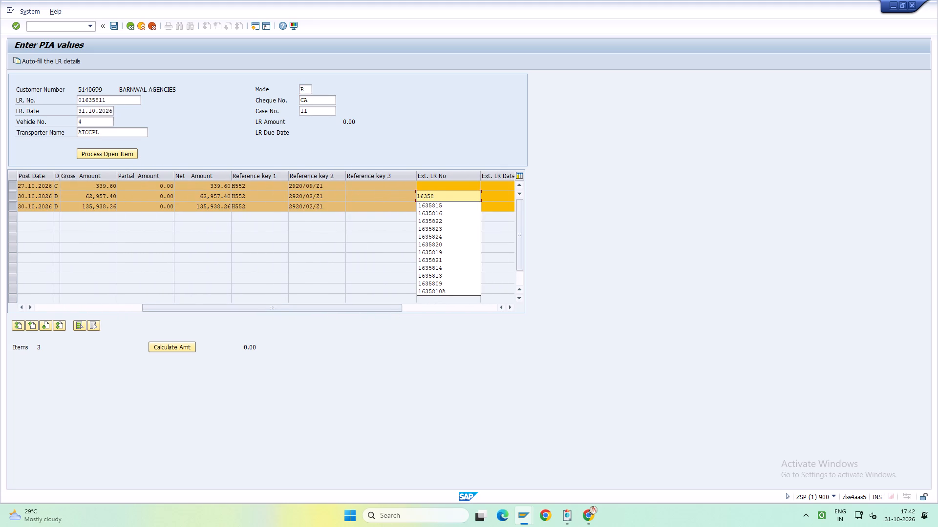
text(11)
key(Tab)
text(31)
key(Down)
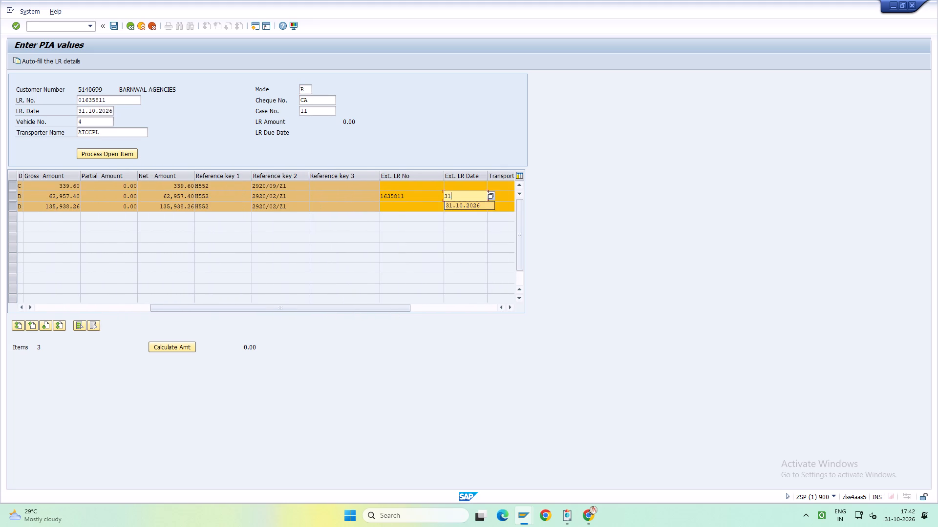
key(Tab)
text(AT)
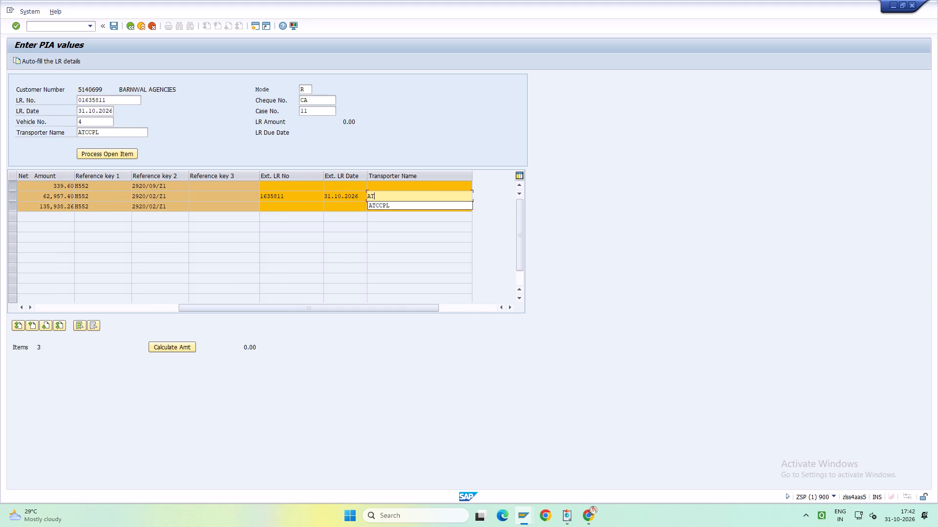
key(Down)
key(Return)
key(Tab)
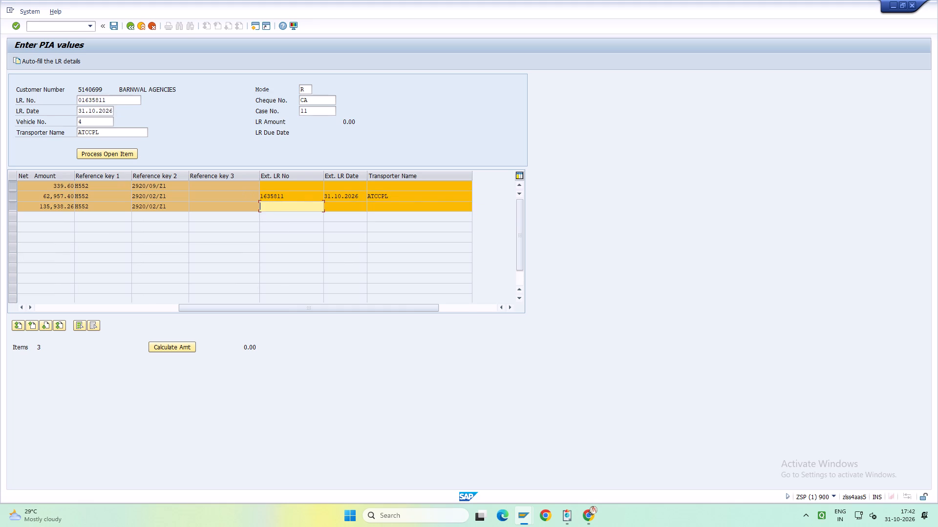
Set external LR number 1635811, external LR date 31.10.2026 and transporter ATCCPL on the 135,938.26 invoice line.
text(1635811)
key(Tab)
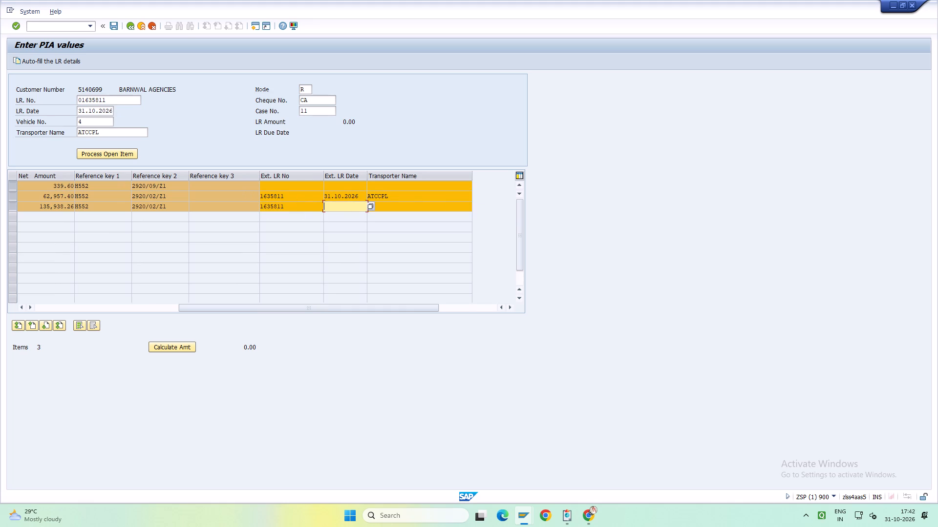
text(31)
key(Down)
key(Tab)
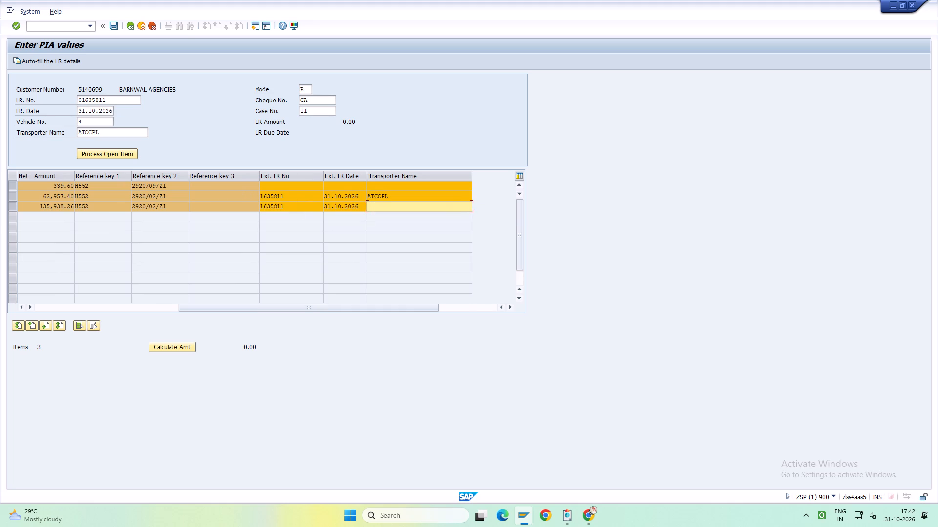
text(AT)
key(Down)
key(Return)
Save the LR entry for Barnwal Agencies' highlighted open items.
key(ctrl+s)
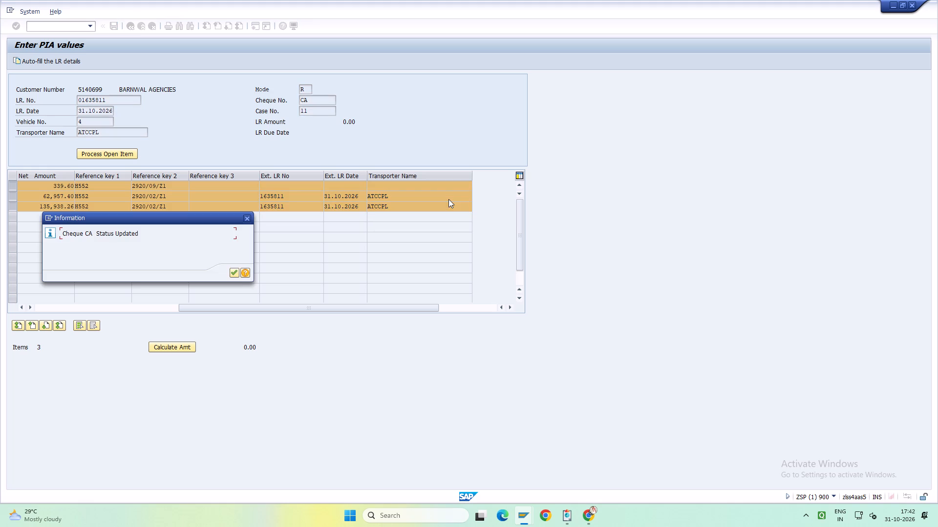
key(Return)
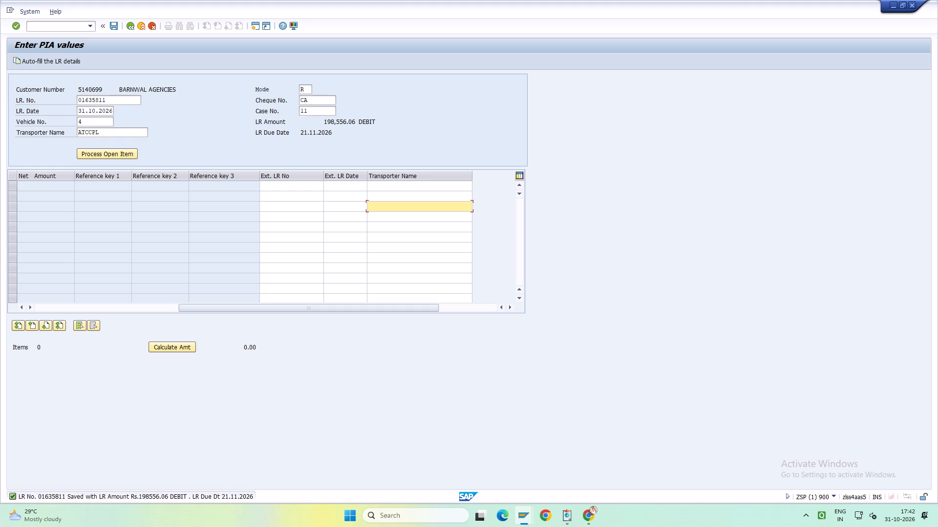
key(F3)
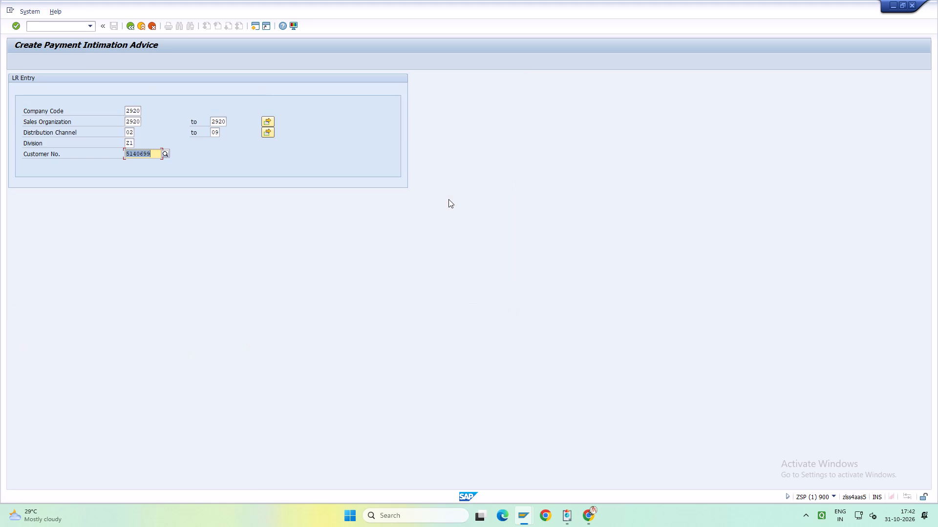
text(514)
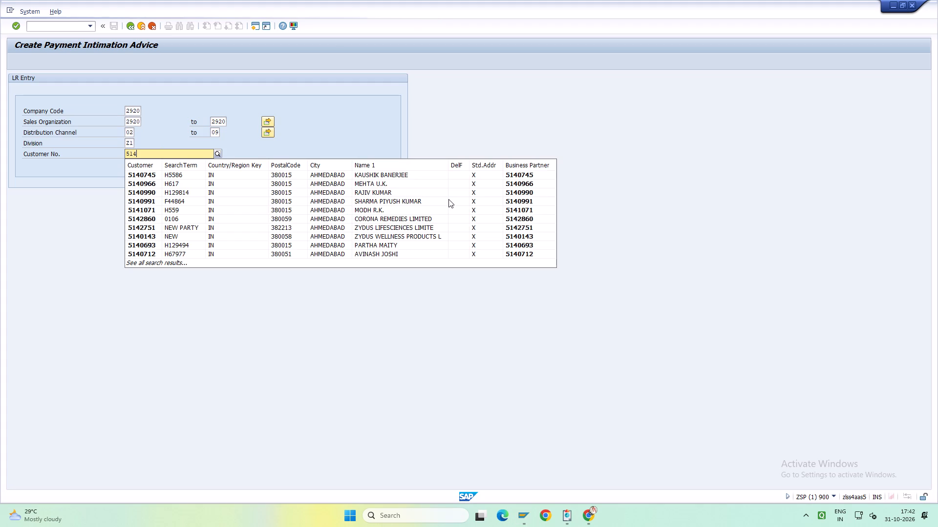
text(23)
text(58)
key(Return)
Enter LR number 01635826, LR date 31.10.2026 and case number 4 for Prince Pharma.
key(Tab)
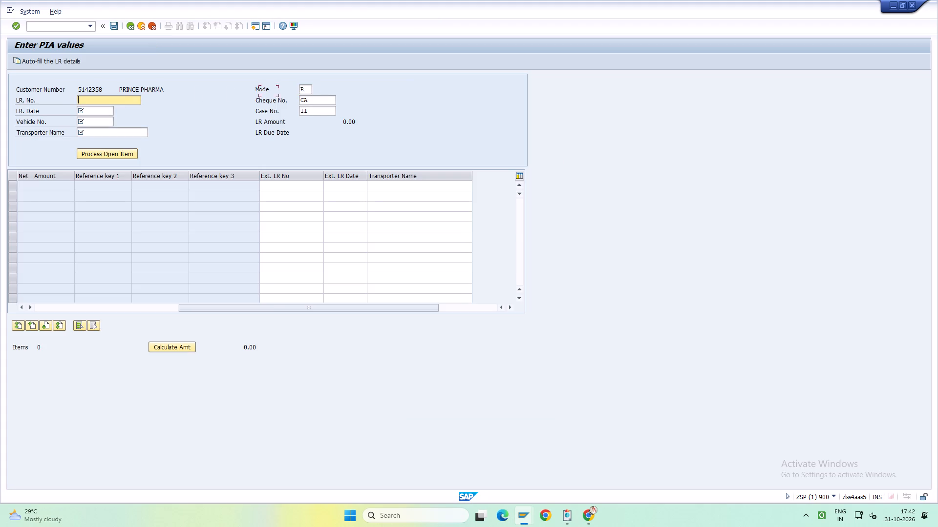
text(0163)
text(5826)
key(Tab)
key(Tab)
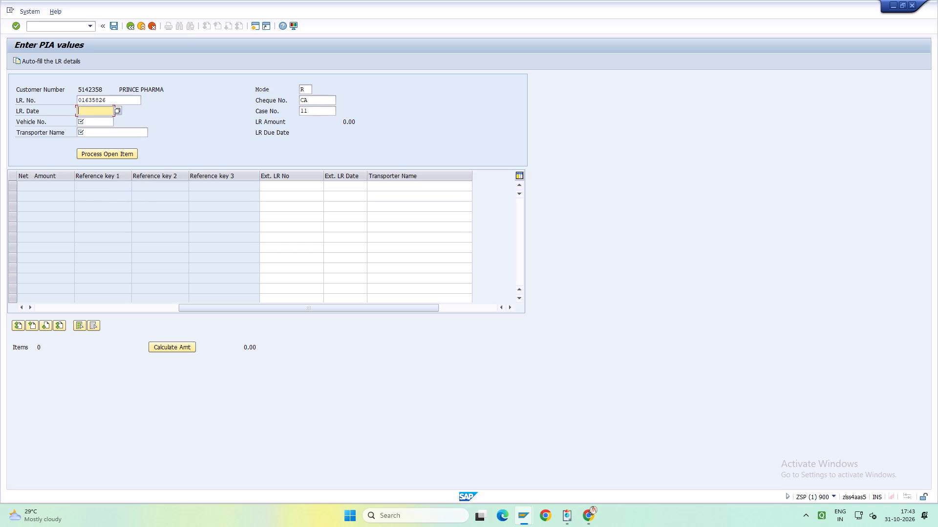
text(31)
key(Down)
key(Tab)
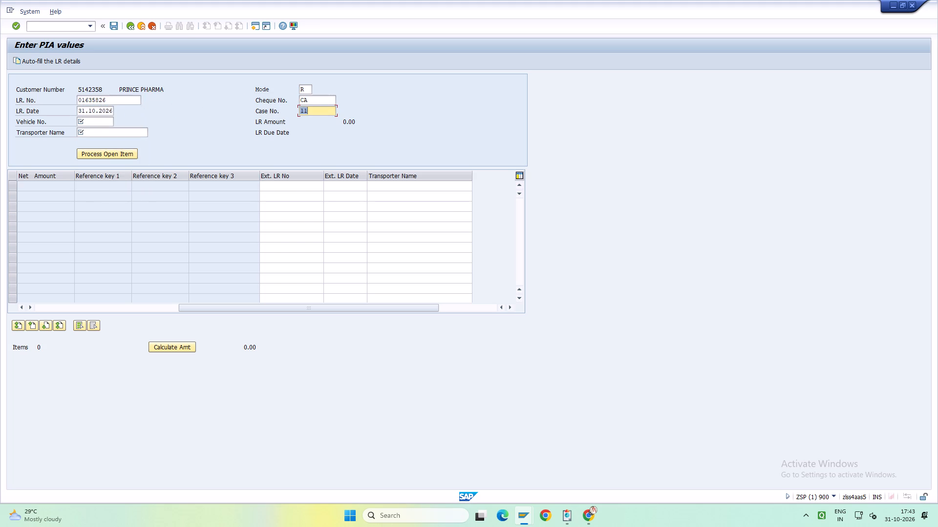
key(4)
Enter vehicle number 4 and transporter ATCCPL for Prince Pharma and process the open items.
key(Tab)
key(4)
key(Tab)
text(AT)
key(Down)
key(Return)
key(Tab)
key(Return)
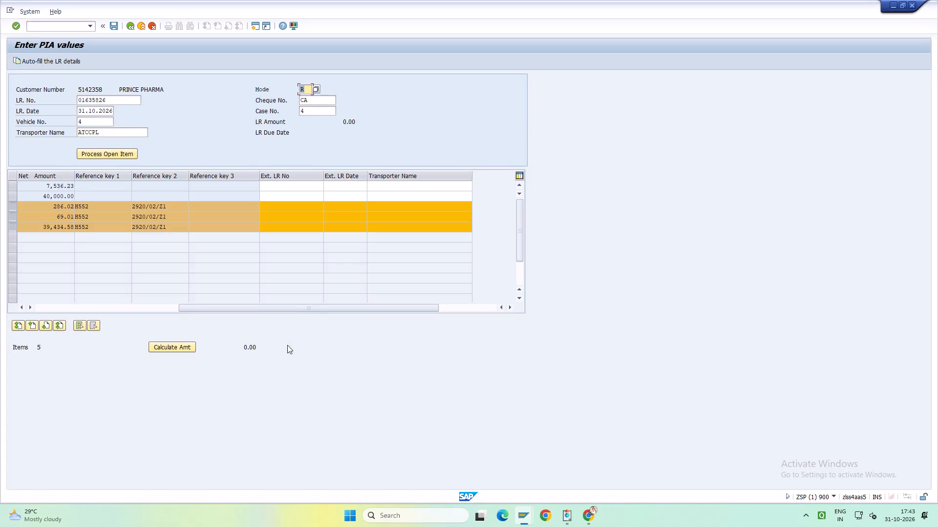
Set external LR number 1635826, external LR date 31.10.2026 and transporter ATCCPL on the 39,434.58 invoice line.
drag(309, 314, 0, 363)
drag(315, 303, 0, 386)
drag(278, 310, 0, 412)
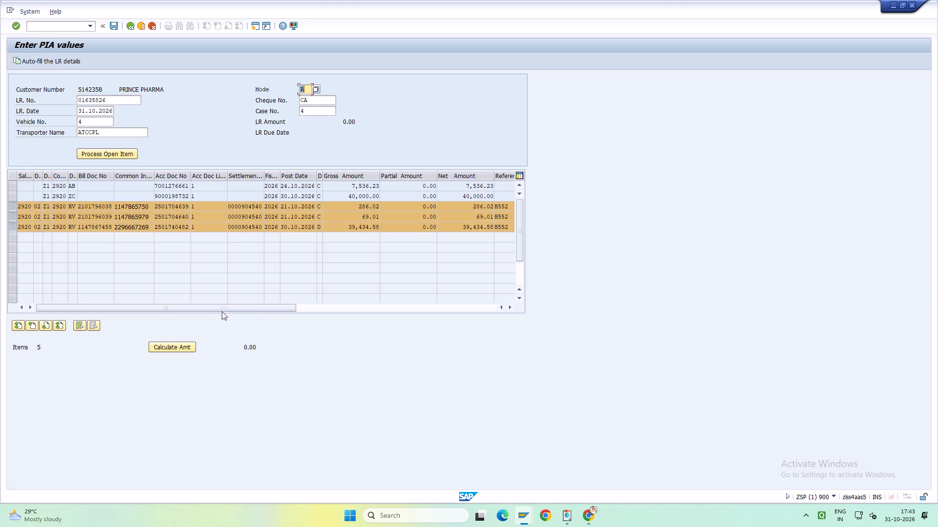
drag(222, 308, 326, 310)
click(430, 231)
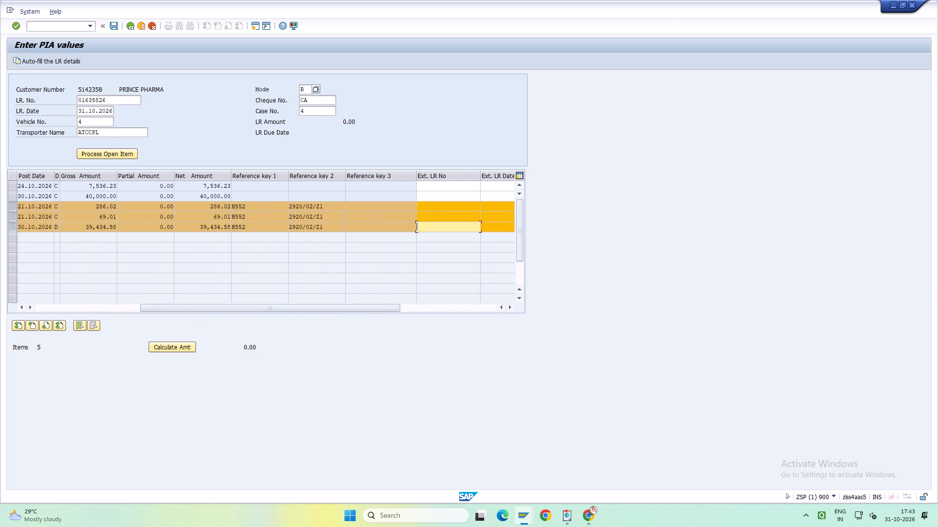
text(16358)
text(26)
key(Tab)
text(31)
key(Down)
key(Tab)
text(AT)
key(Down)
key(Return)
Save the LR entry for Prince Pharma's highlighted open items.
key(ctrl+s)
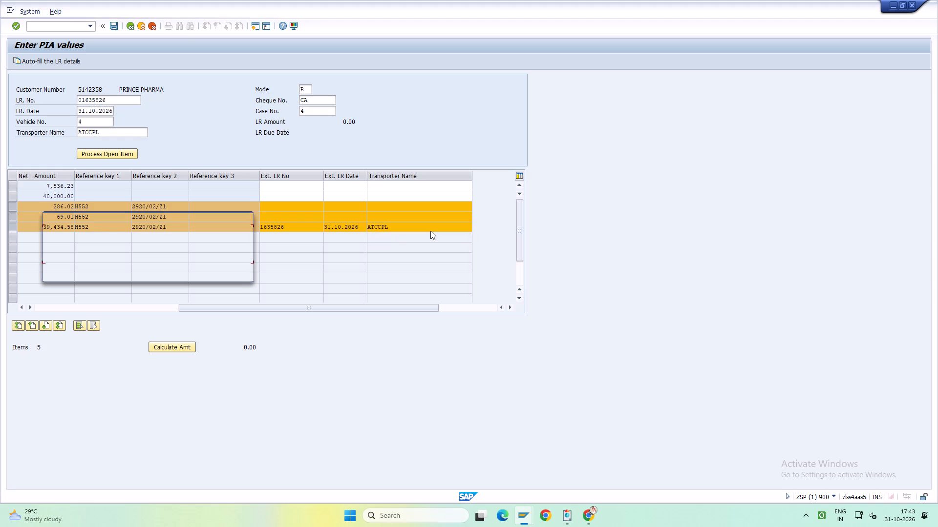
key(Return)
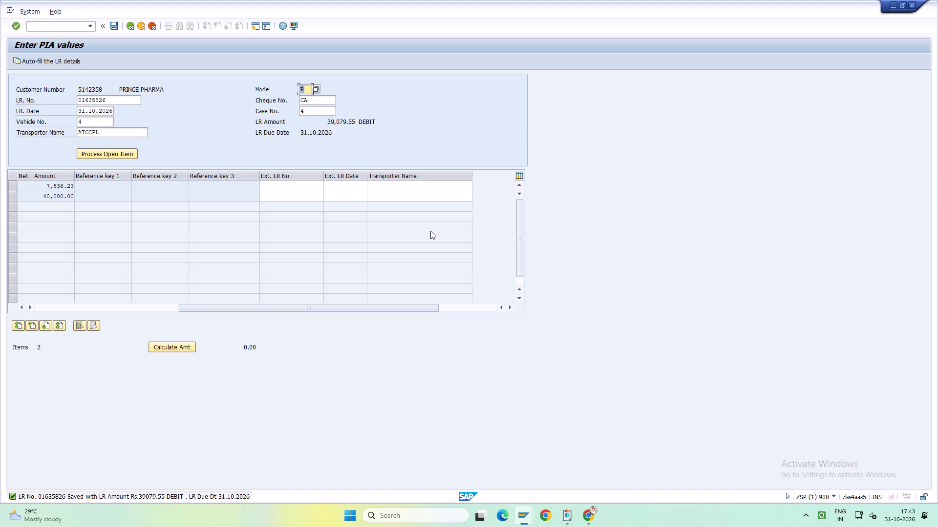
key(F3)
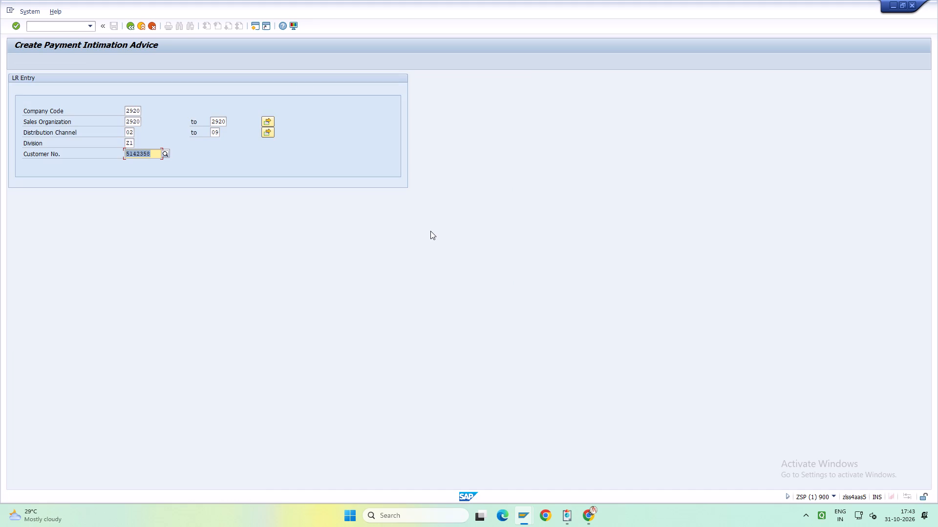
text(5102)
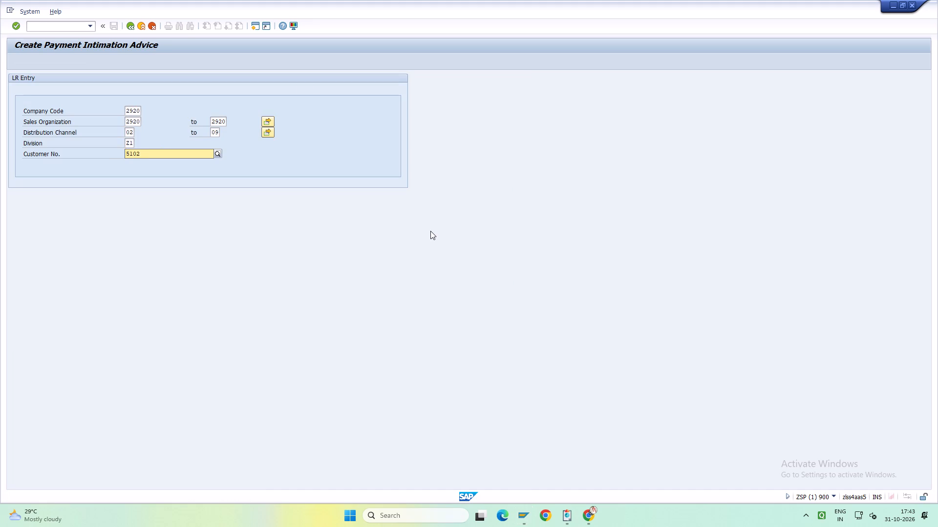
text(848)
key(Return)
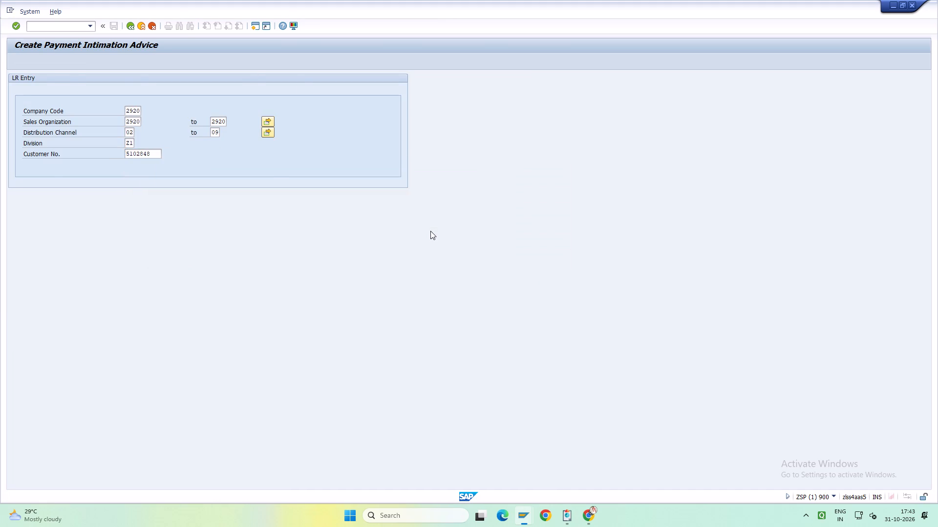
Enter LR number 01635812, LR date 31.10.2026 and case number 4 for Poddar Sales.
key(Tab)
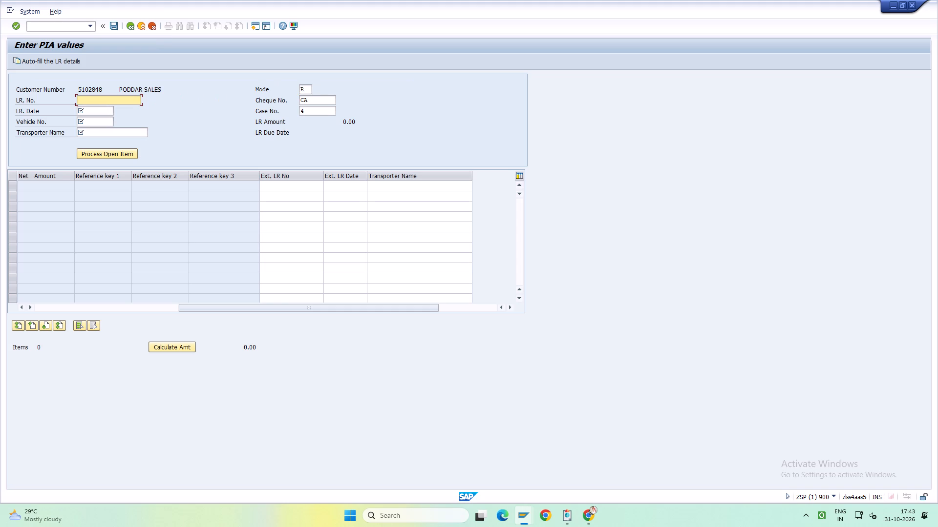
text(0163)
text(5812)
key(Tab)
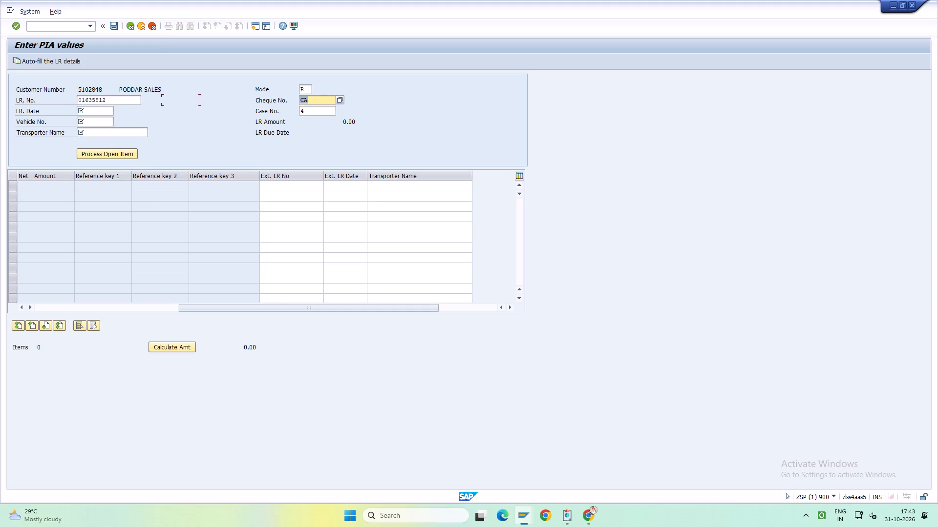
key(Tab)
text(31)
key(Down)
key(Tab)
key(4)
Enter vehicle number 4 and transporter ATCCPL for Poddar Sales and submit the header details.
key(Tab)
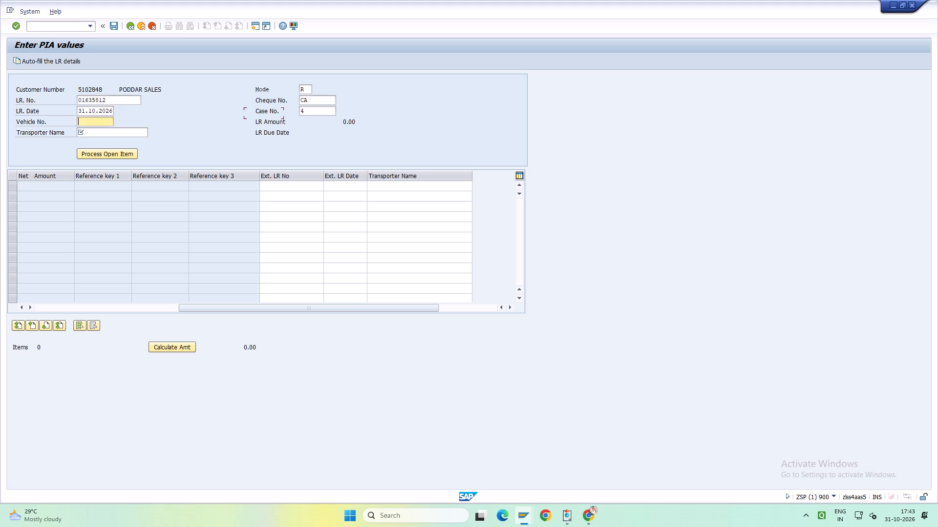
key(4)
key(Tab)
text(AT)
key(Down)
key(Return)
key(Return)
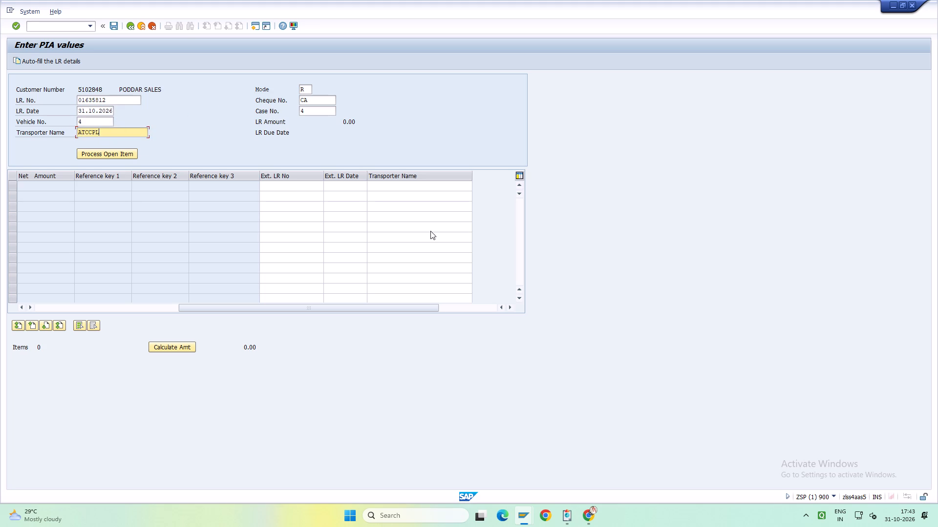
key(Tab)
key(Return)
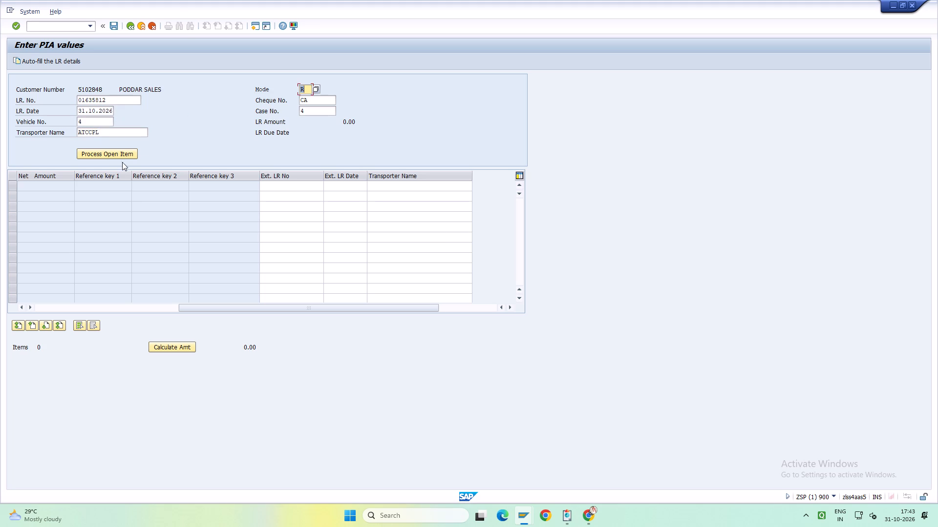
click(119, 154)
drag(291, 311, 0, 387)
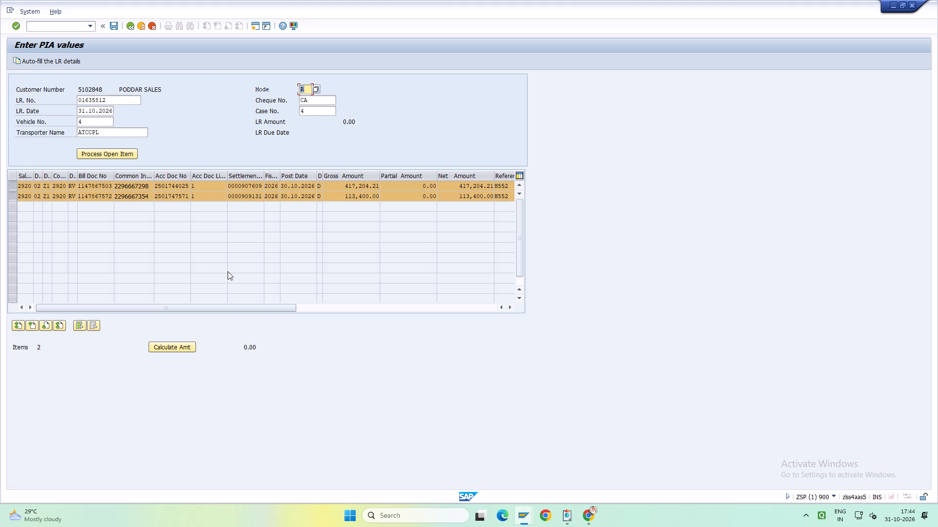
click(11, 186)
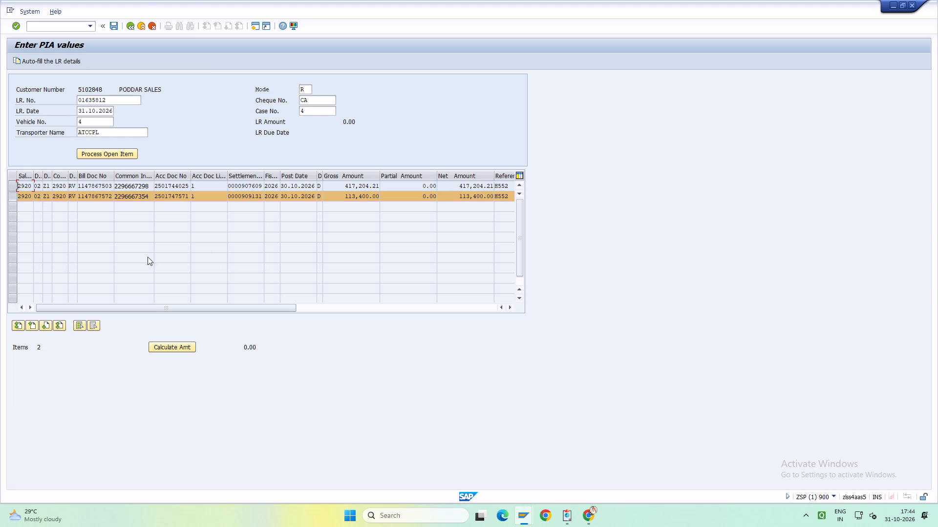
Enter external LR number 1635812, date 31.10.2026 and transporter ATCCPL on the 113,400.00 open item.
drag(213, 311, 287, 310)
drag(334, 308, 368, 308)
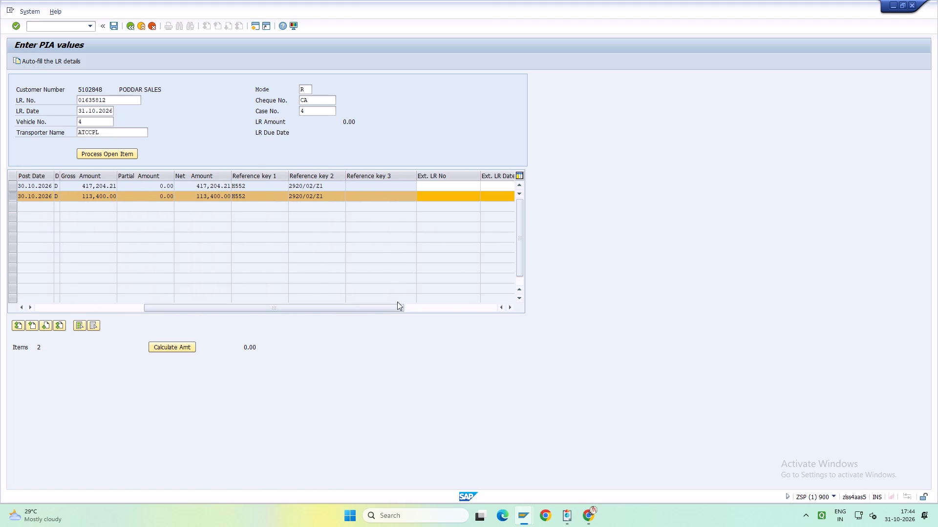
drag(384, 310, 405, 310)
click(347, 198)
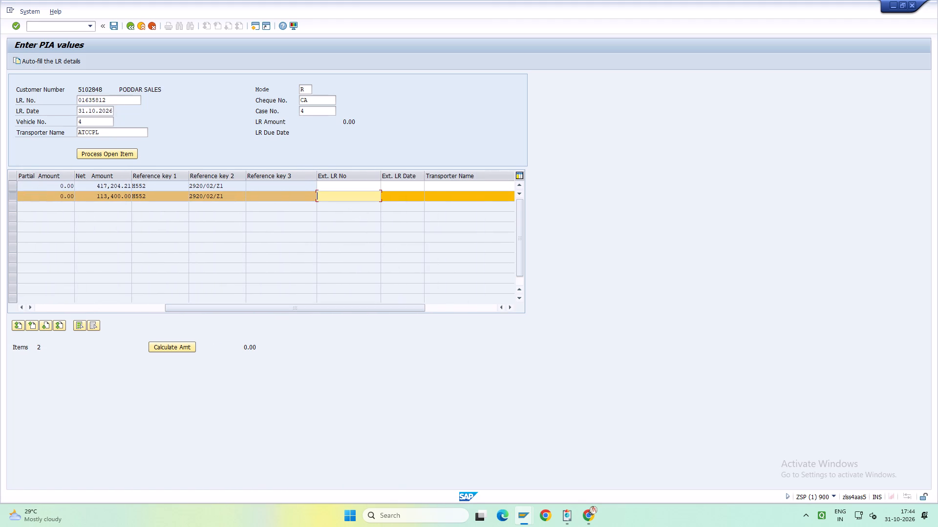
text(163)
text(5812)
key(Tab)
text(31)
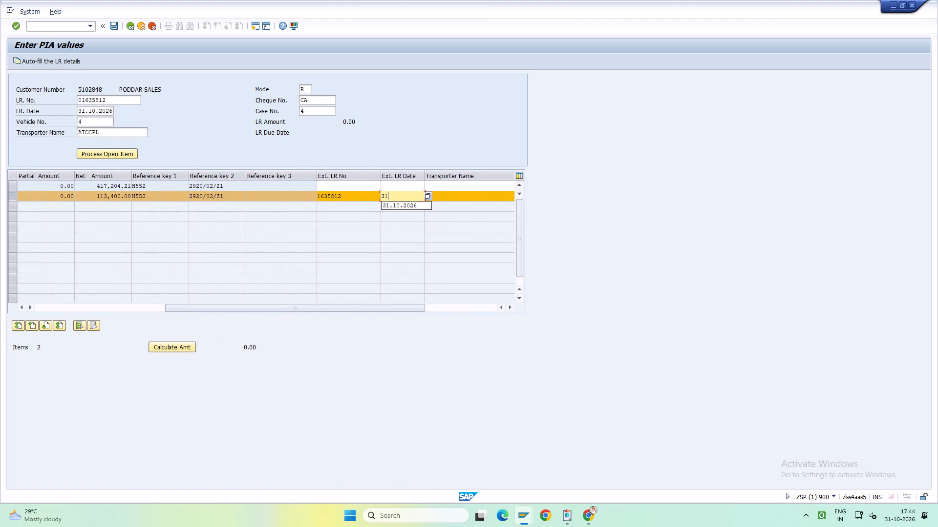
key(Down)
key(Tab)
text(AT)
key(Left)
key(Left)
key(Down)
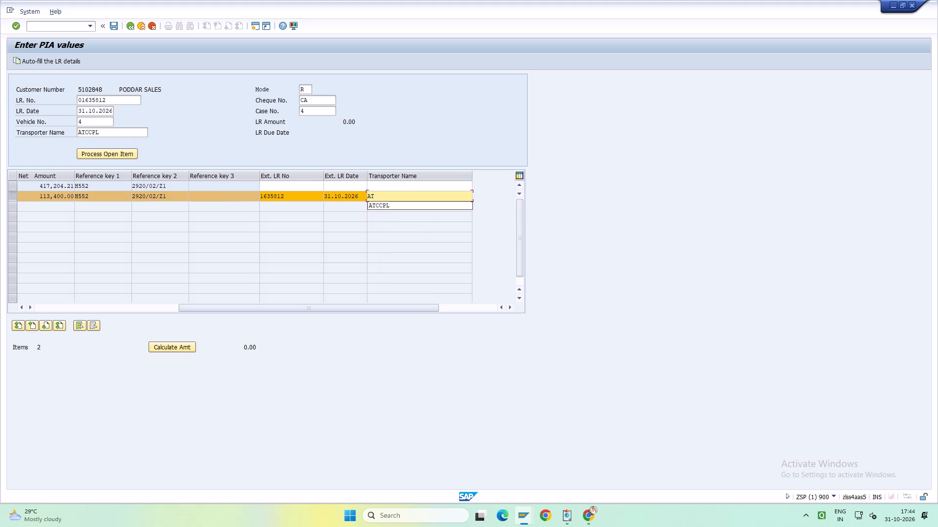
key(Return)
Save the LR entry for Poddar Sales' selected open item.
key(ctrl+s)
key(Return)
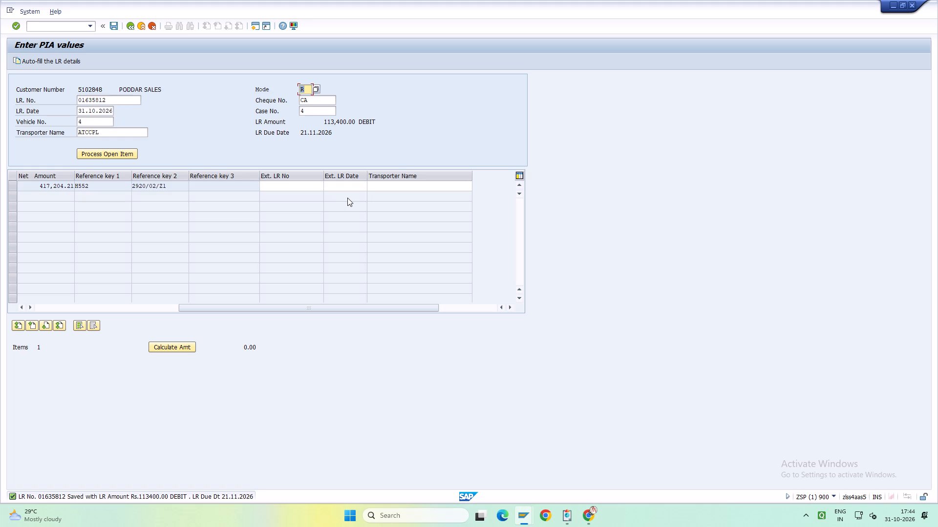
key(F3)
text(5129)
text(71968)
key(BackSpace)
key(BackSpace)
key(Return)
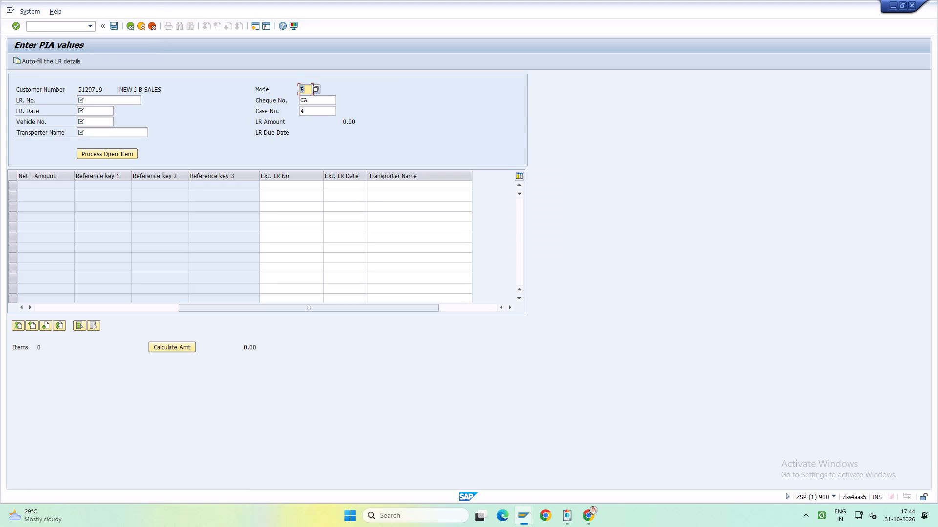
Enter LR number 01635817, LR date 31.10.2026 and case number 13 for New J B Sales.
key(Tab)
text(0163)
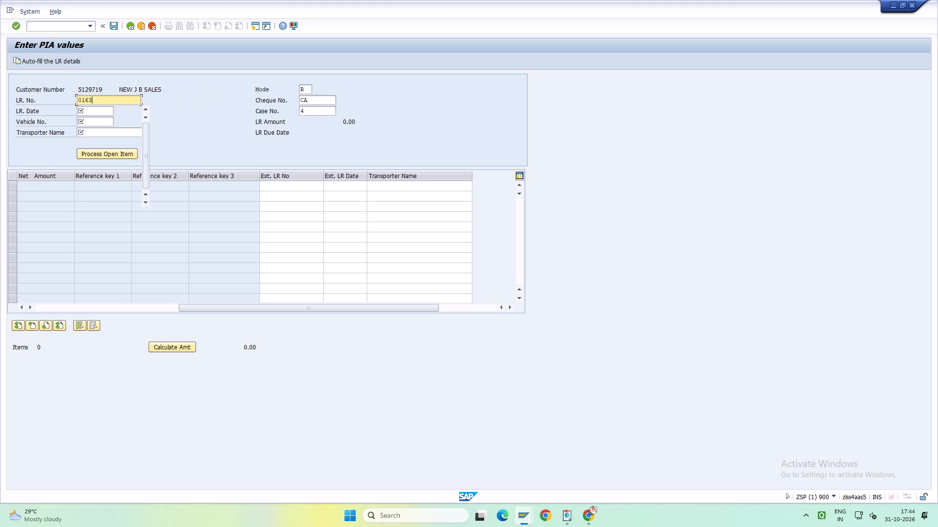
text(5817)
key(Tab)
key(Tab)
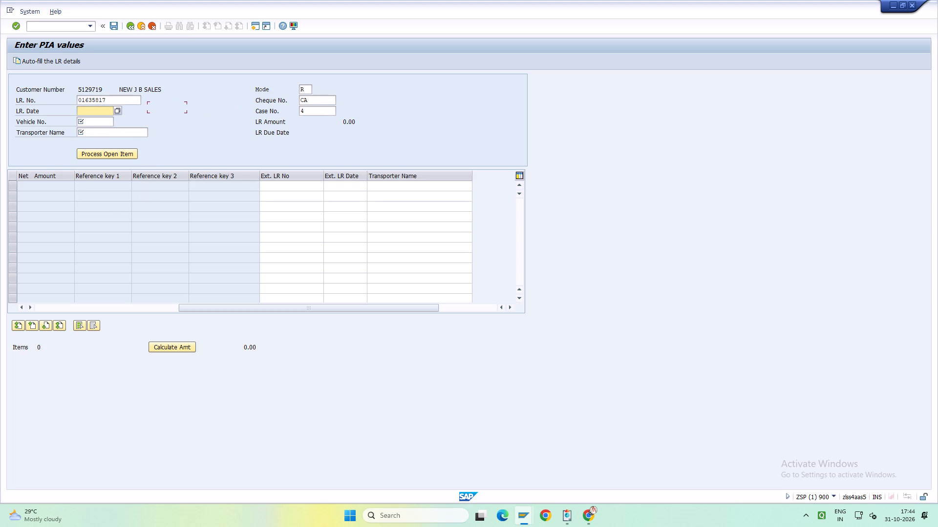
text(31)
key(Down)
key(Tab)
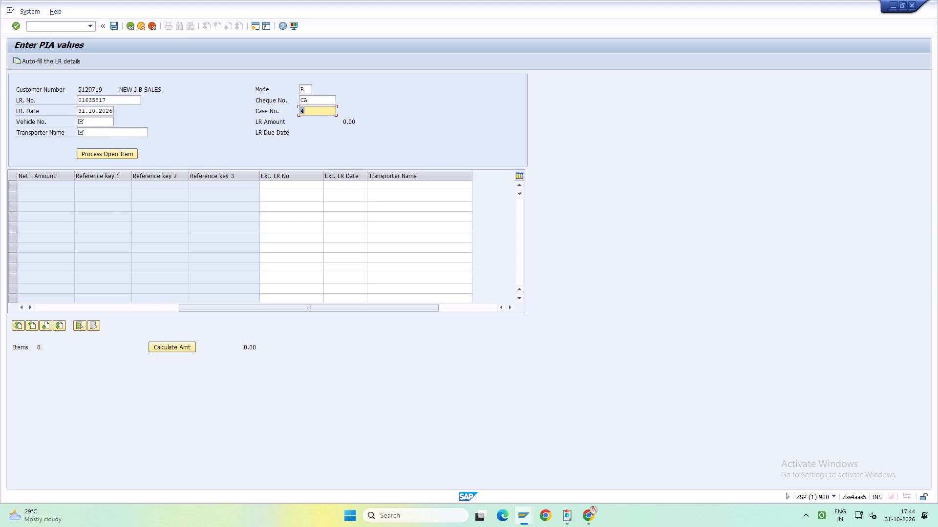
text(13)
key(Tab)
Enter vehicle number 4 and transporter ATCCPL for New J B Sales and process the open items.
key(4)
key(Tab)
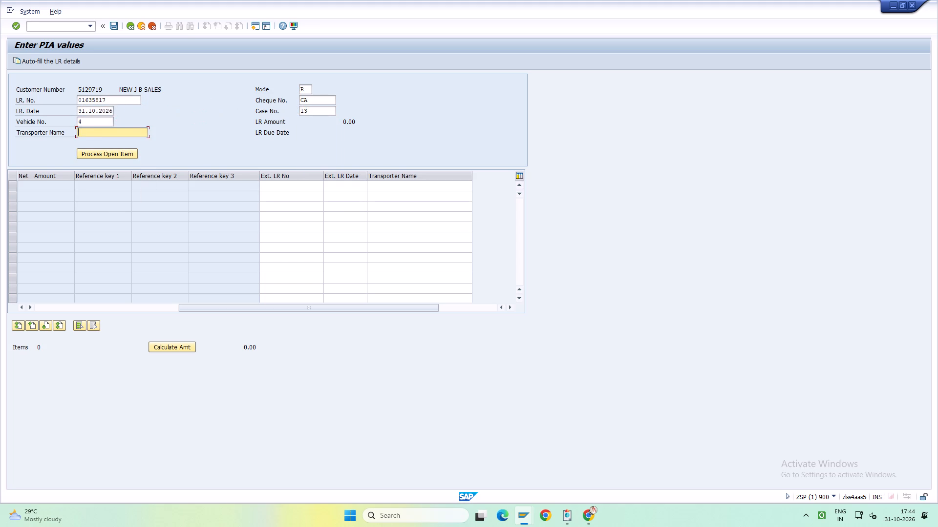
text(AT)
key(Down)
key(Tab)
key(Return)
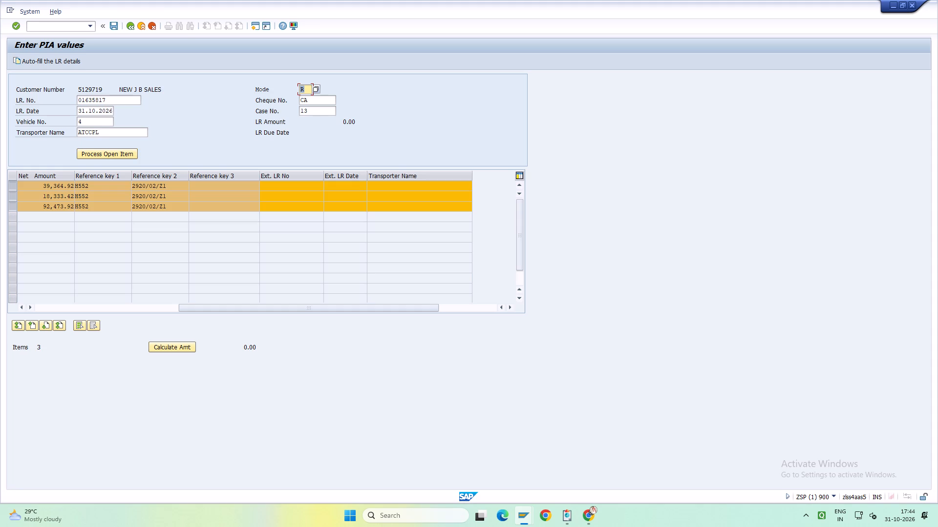
Enter external LR number 1635817, date 31.10.2026 and transporter ATCCPL on New J B Sales' first open item.
drag(328, 305, 0, 369)
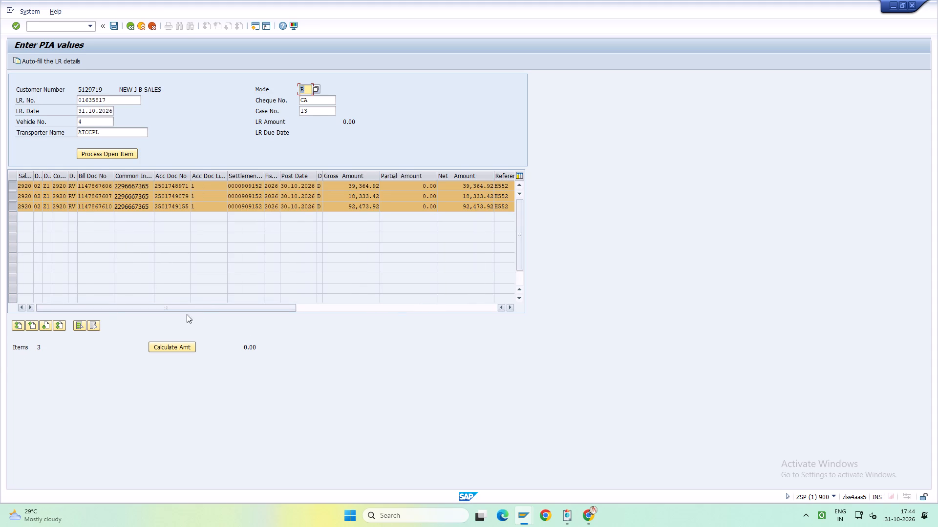
drag(210, 306, 324, 306)
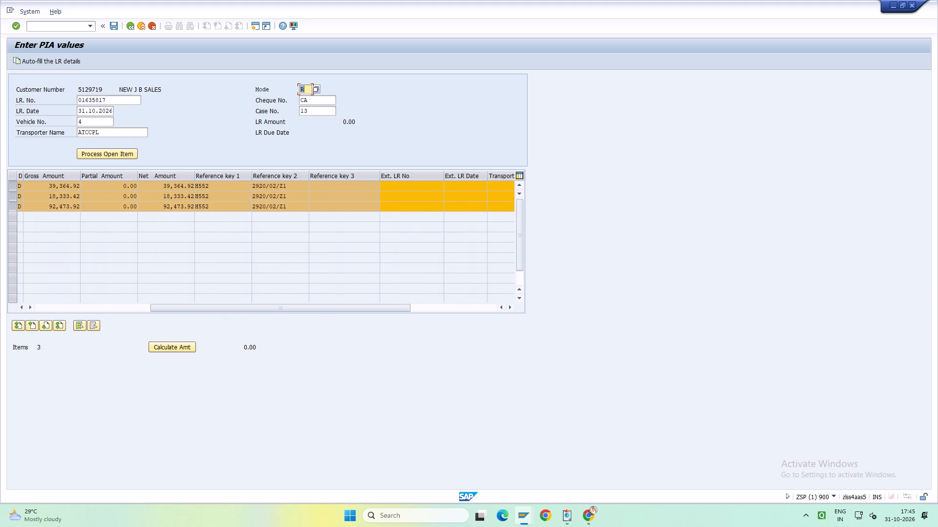
click(407, 186)
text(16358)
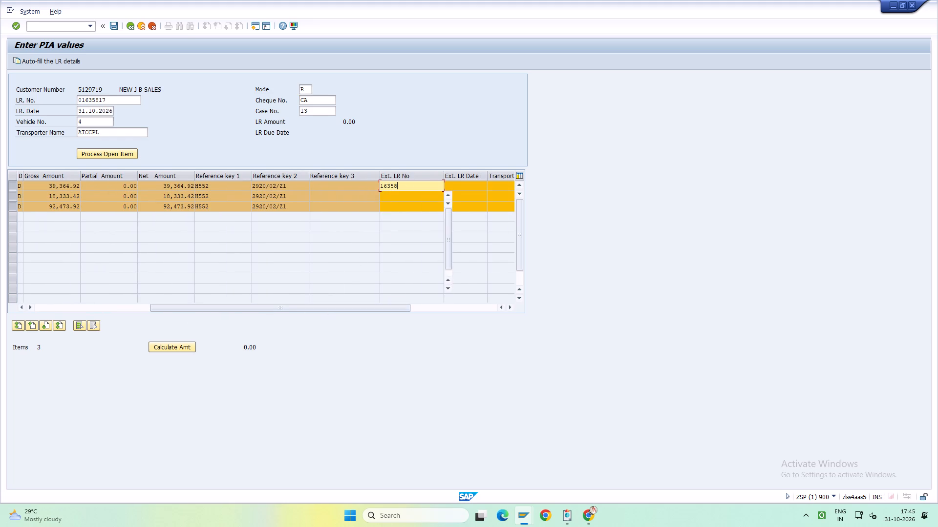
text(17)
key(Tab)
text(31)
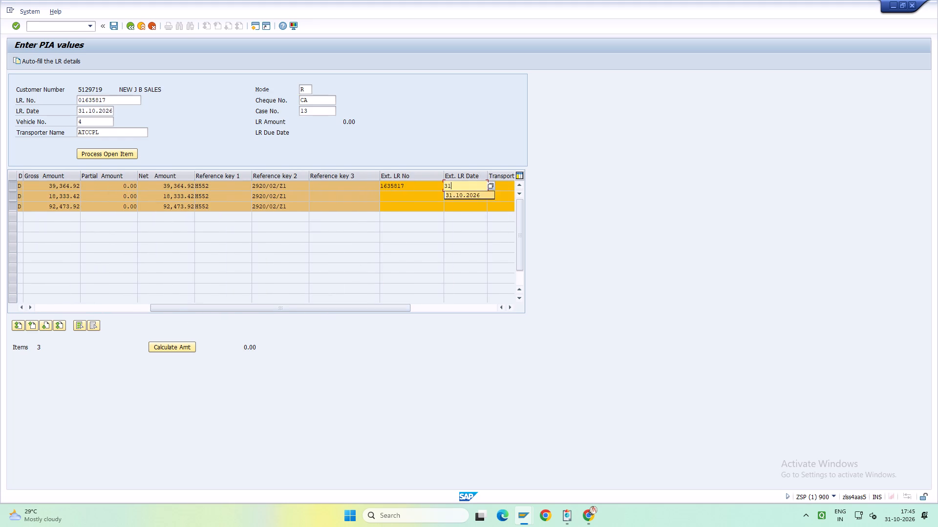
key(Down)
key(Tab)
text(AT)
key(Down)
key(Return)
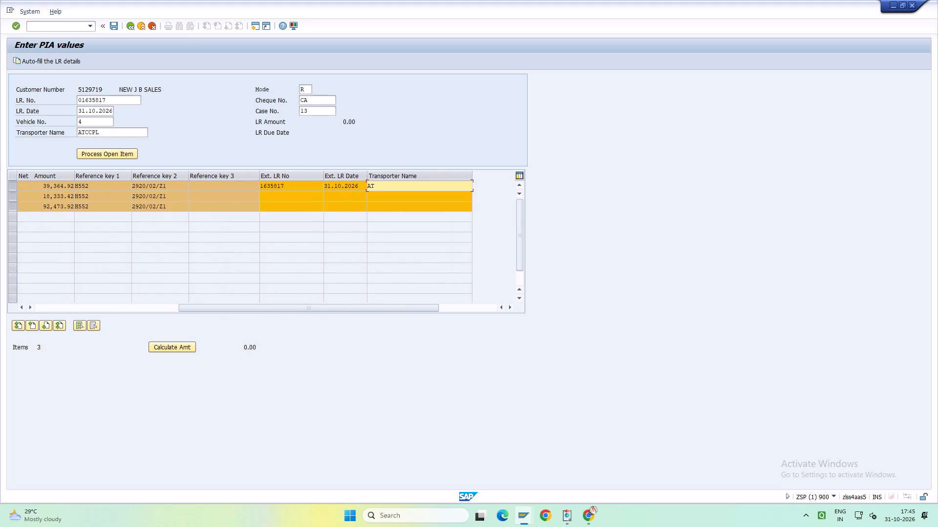
Copy the first item's external LR number, date and transporter to the other two open items.
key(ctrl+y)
drag(394, 186, 306, 185)
key(ctrl+c)
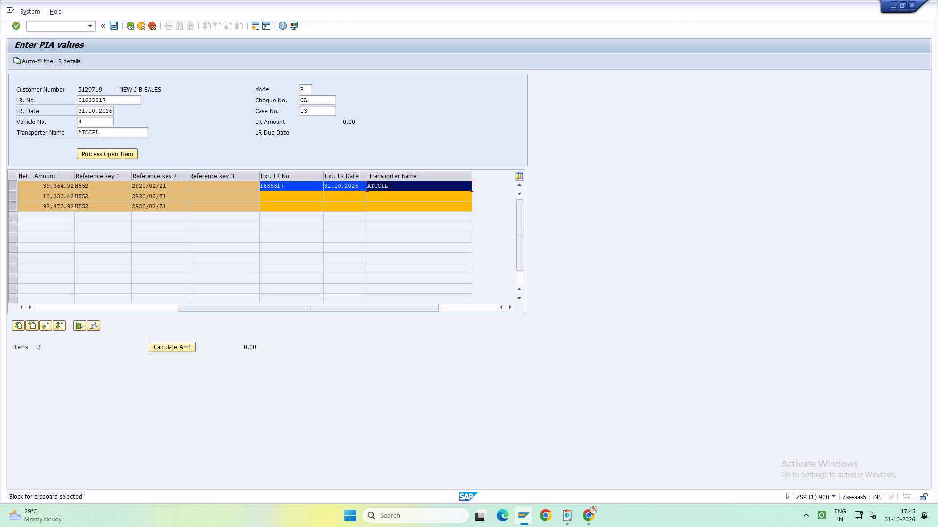
click(304, 198)
key(ctrl+v)
click(302, 208)
key(ctrl+v)
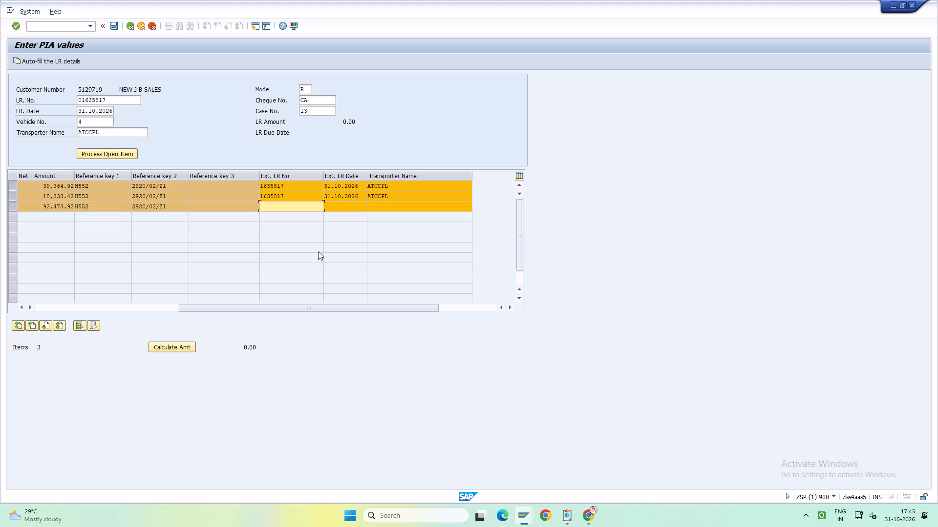
Save the LR entry for New J B Sales' three open items.
key(ctrl+s)
key(Return)
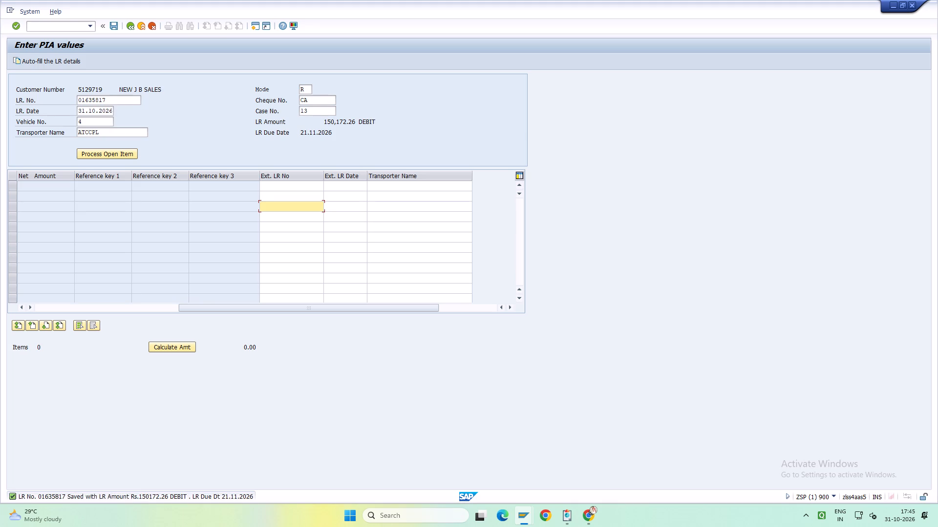
key(F3)
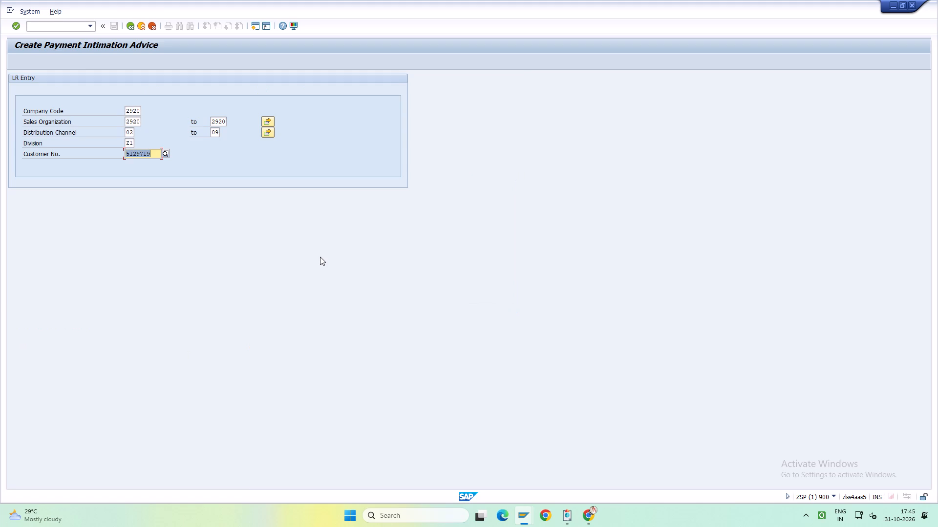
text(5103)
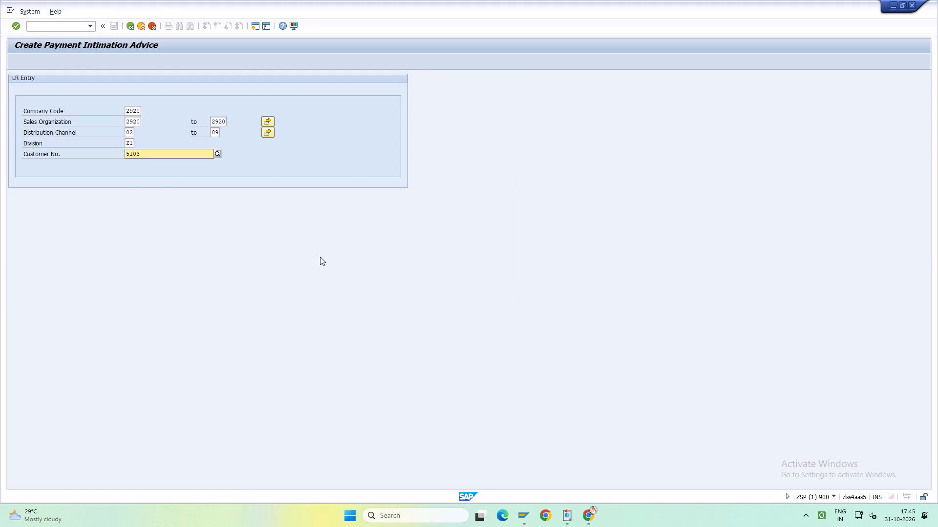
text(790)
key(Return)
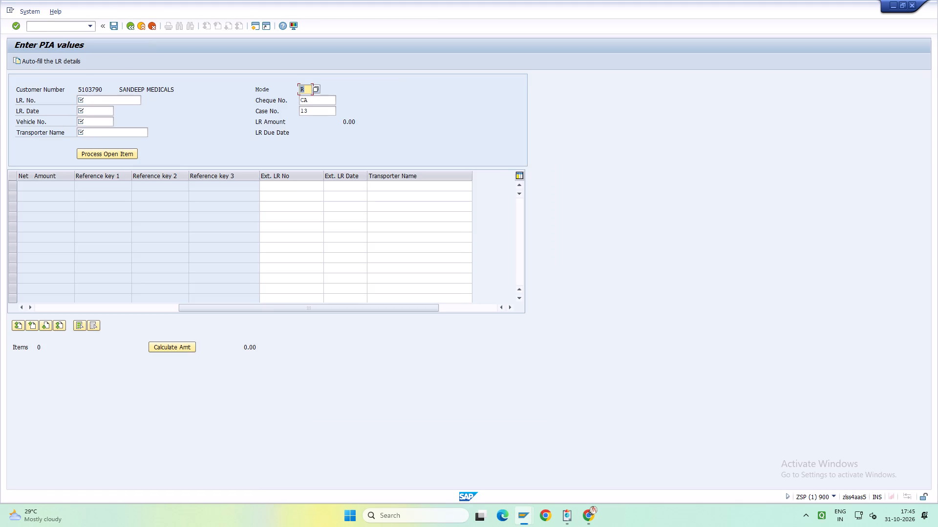
Enter LR number 01635825, LR date 31.10.2026 and case number 2 for Sandeep Medicals.
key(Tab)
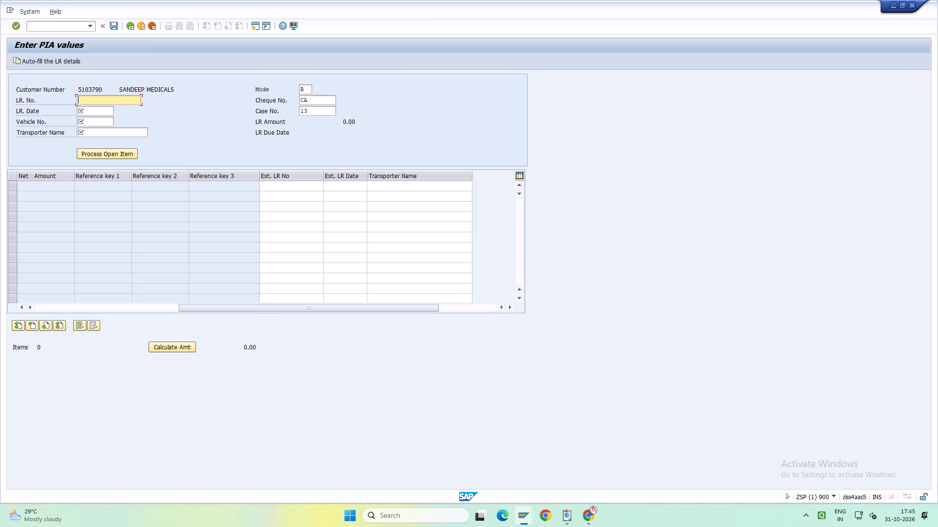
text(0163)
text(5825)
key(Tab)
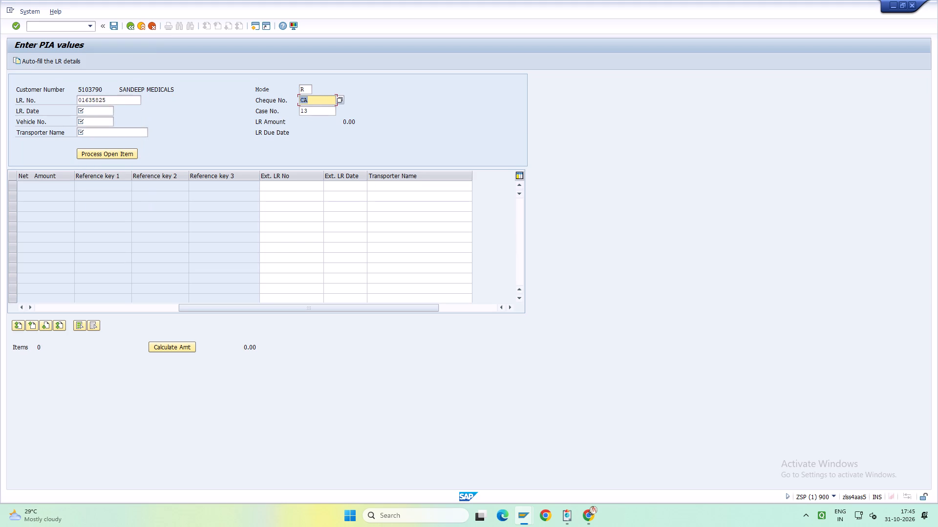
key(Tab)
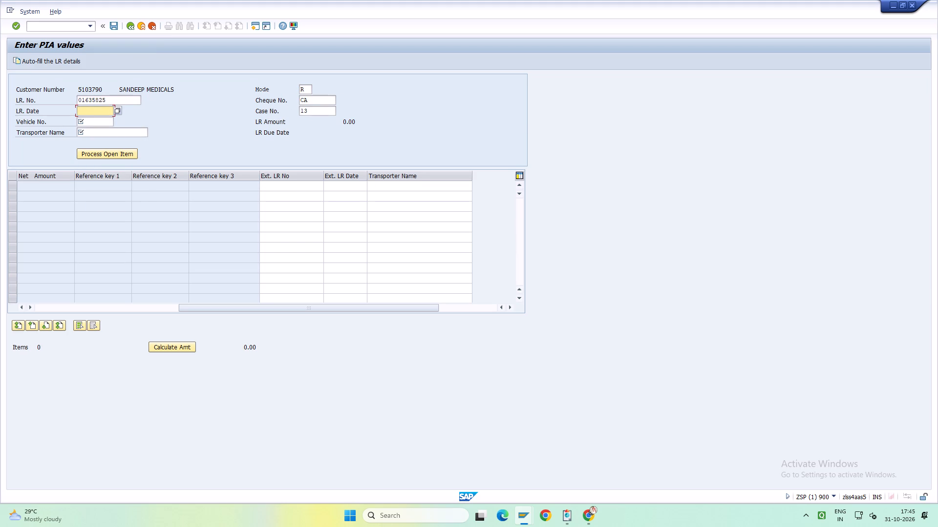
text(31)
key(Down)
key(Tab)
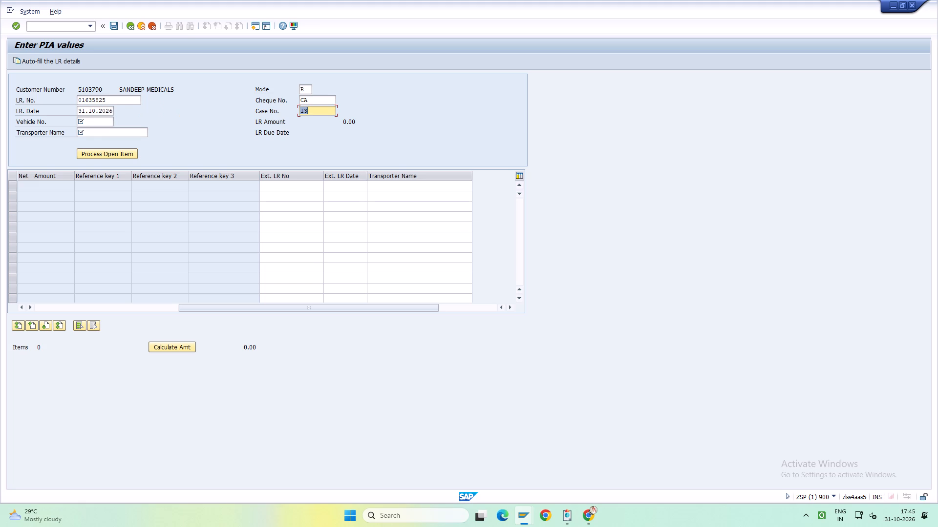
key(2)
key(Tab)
Enter vehicle number 4 and transporter ATCCPL for Sandeep Medicals and process the open items.
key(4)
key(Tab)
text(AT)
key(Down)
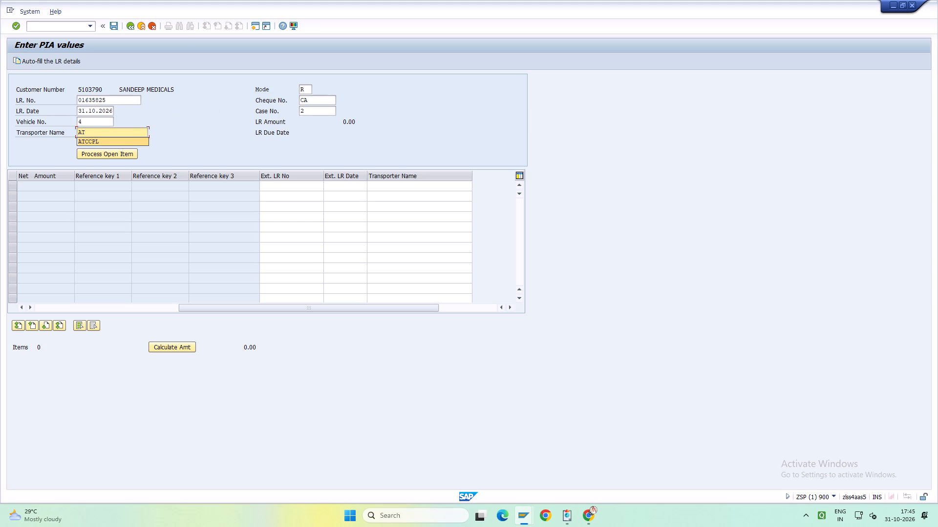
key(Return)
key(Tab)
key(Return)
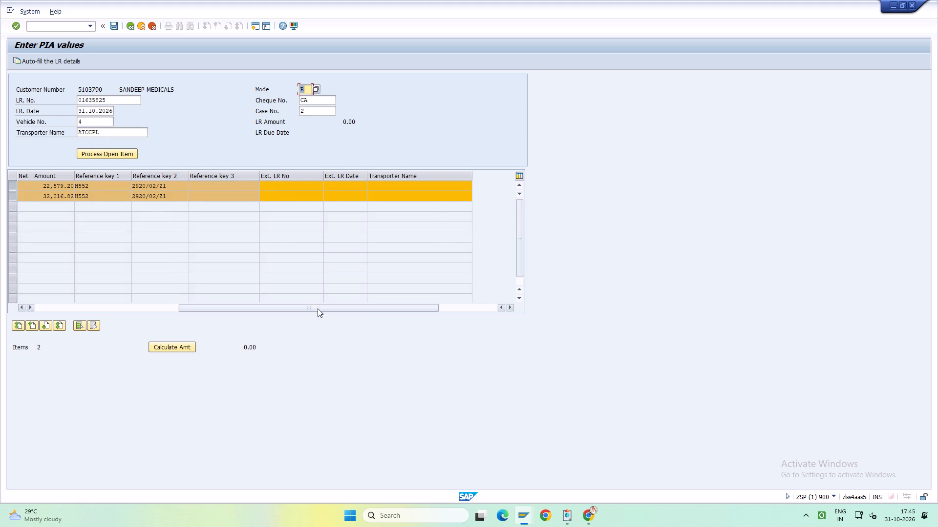
Check the bill document and invoice numbers of Sandeep Medicals' open items.
drag(317, 305, 32, 314)
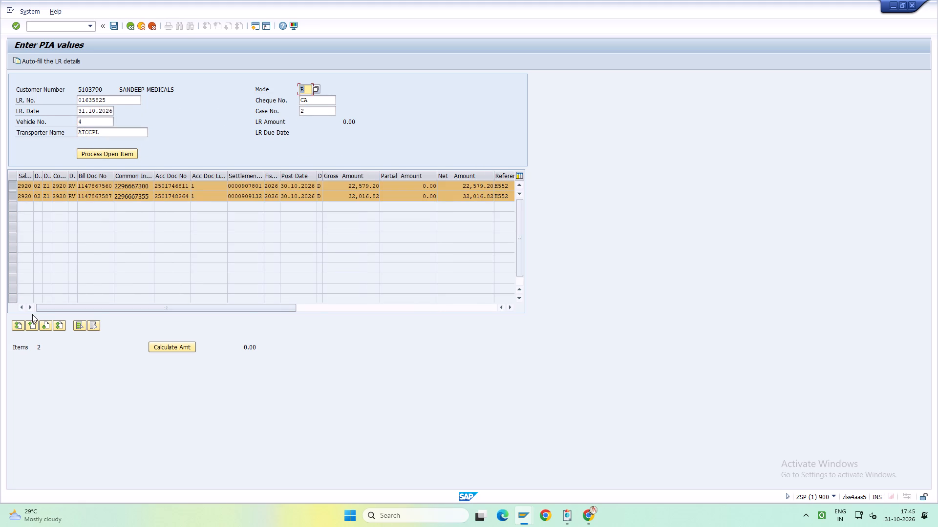
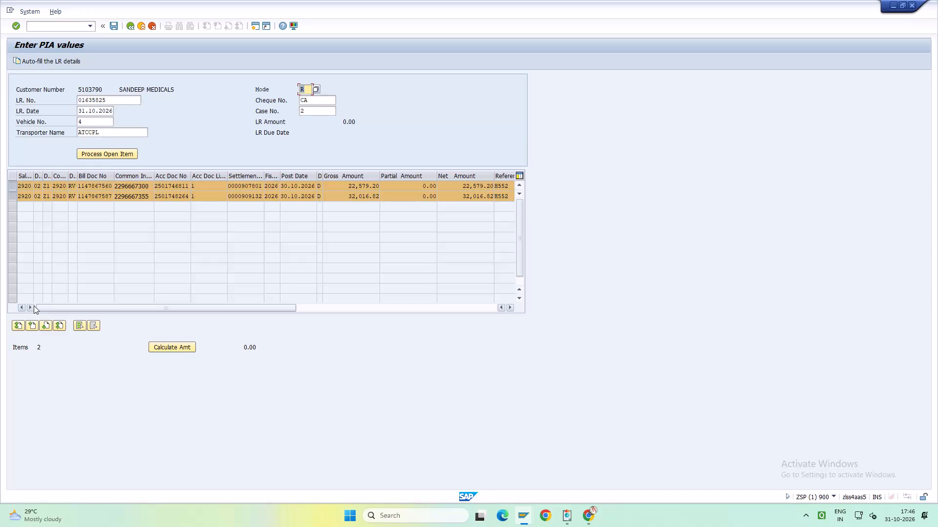
Enter external LR number 1635825, LR date 31.10.2026 and transporter ATCCPL on Sandeep Medicals' first open item.
drag(241, 308, 324, 310)
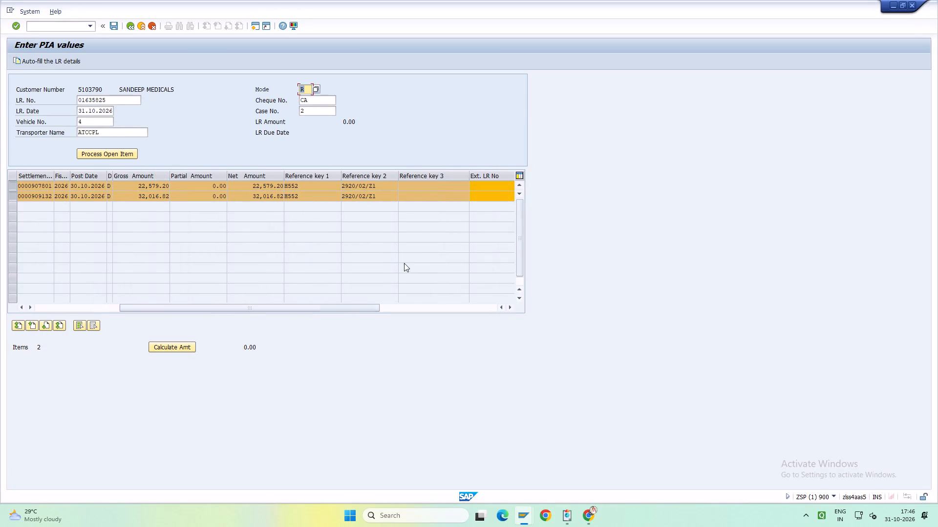
click(492, 188)
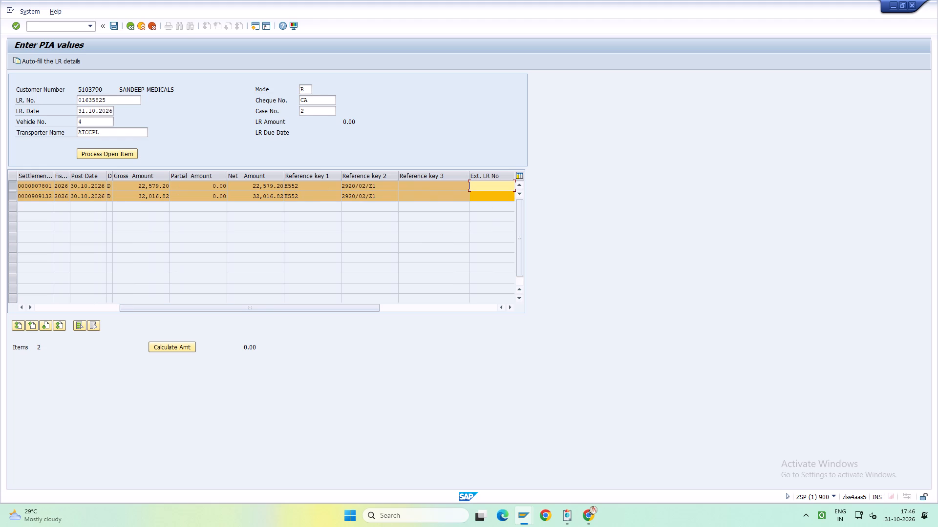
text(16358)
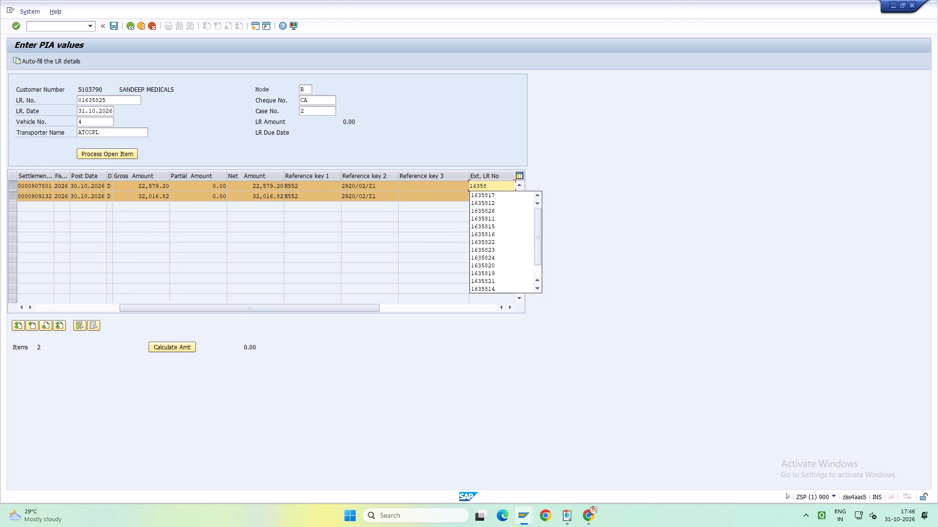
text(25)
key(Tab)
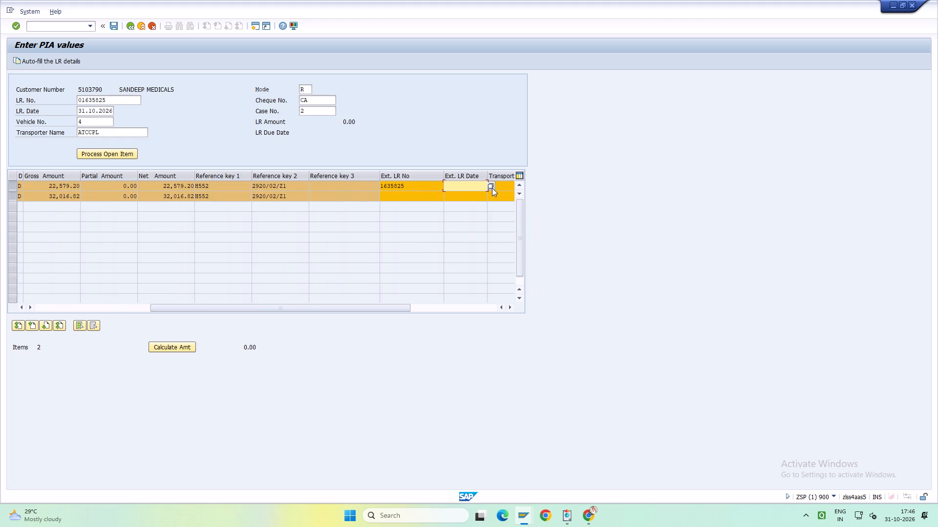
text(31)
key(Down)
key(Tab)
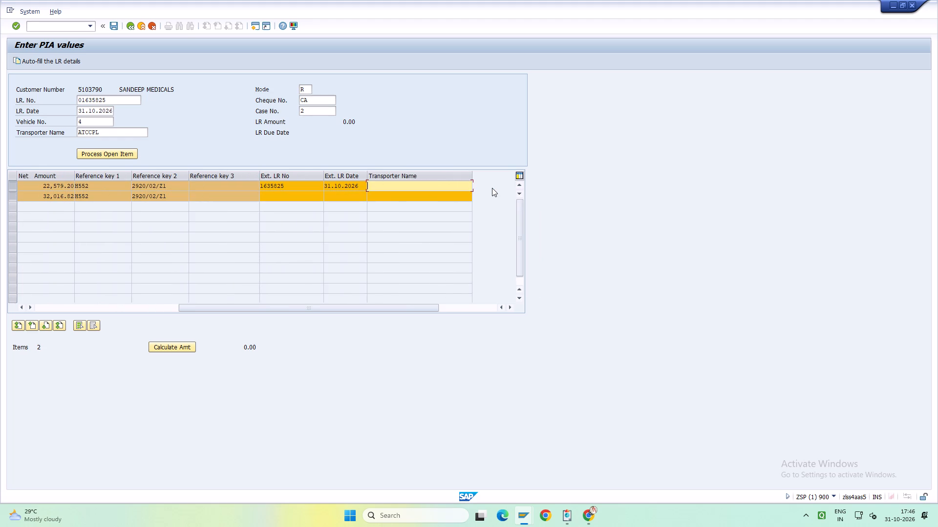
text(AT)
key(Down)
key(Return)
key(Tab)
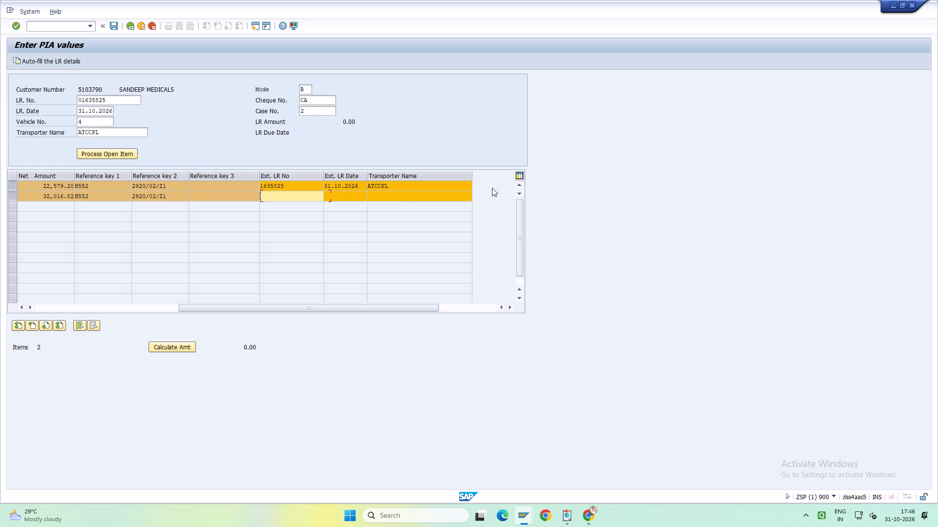
Enter external LR number 1635825, date 31.10.2026 and transporter ATCCPL on Sandeep Medicals' second open item and save the advice.
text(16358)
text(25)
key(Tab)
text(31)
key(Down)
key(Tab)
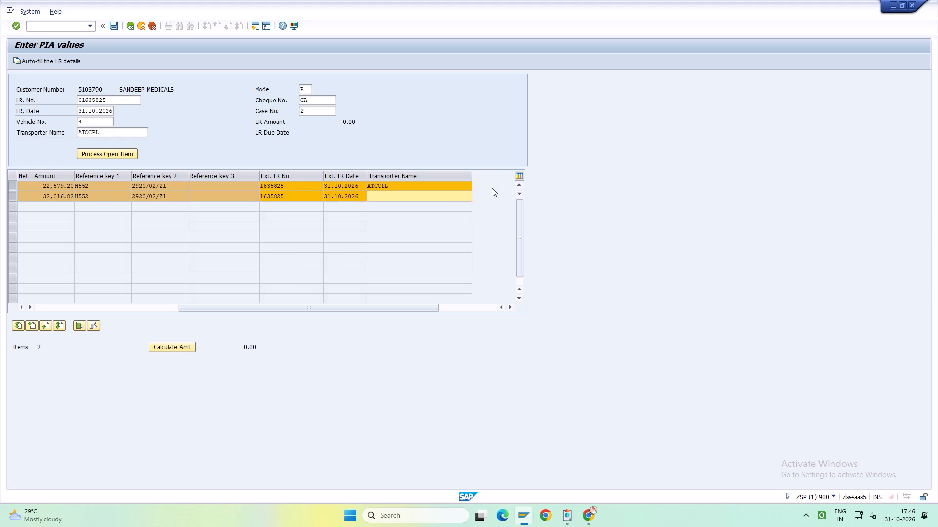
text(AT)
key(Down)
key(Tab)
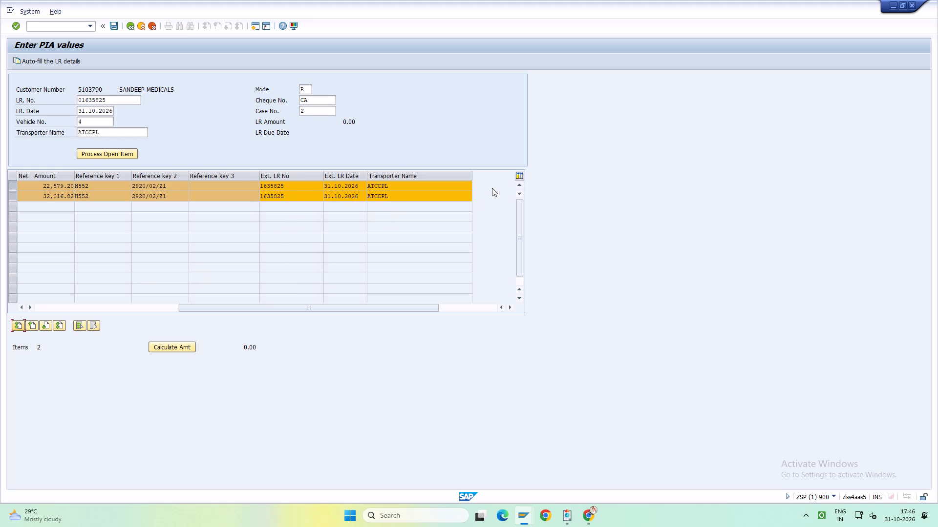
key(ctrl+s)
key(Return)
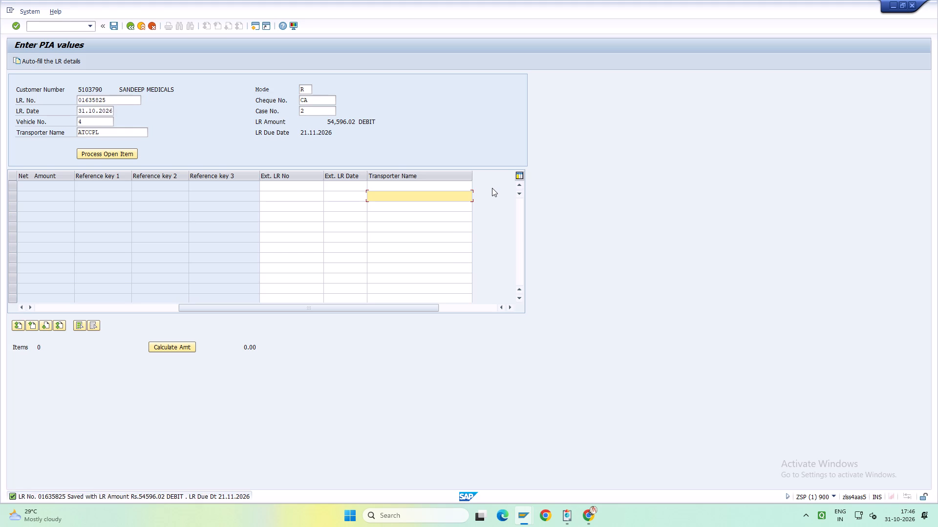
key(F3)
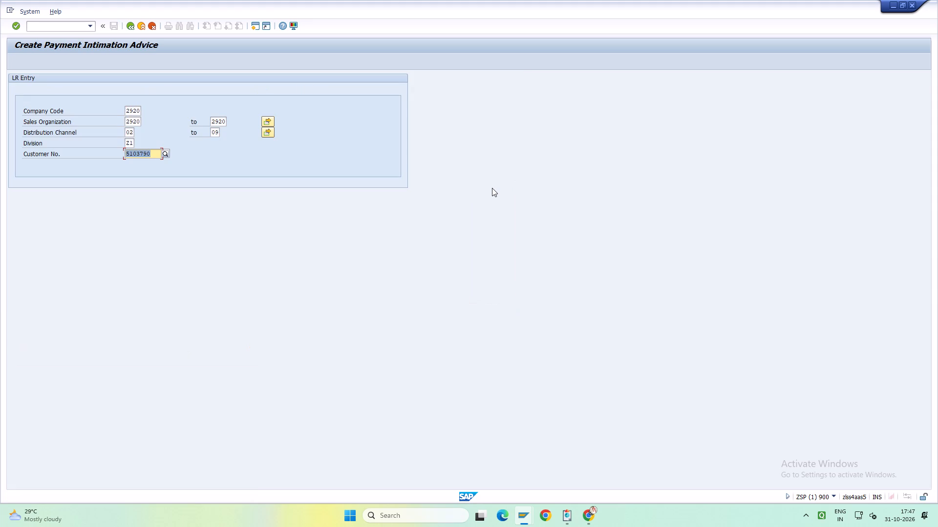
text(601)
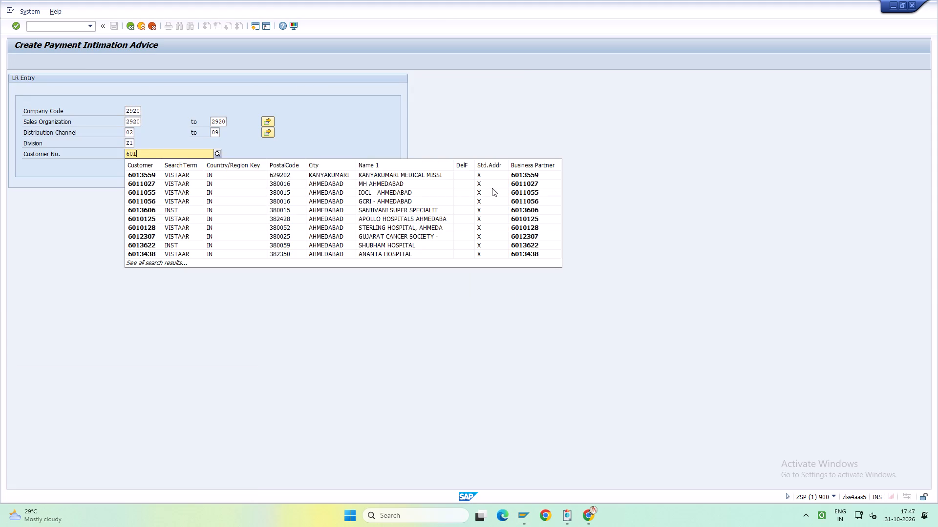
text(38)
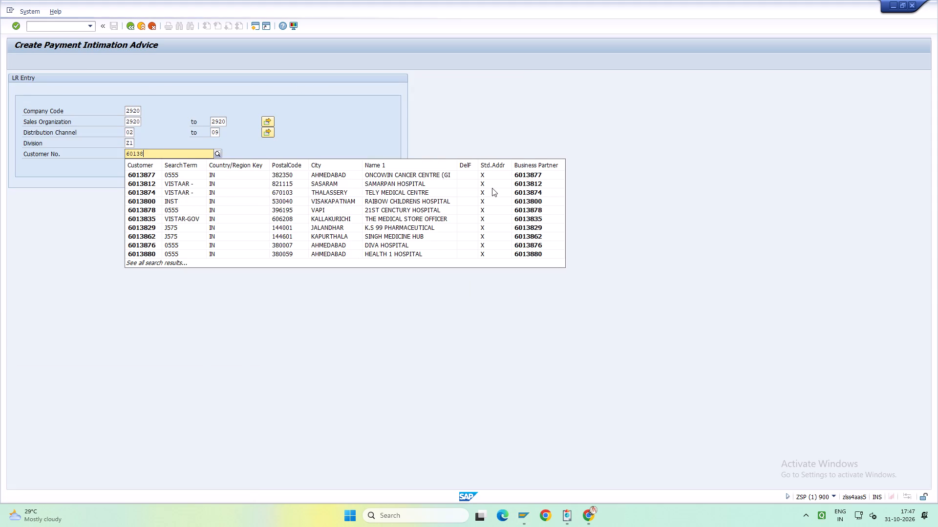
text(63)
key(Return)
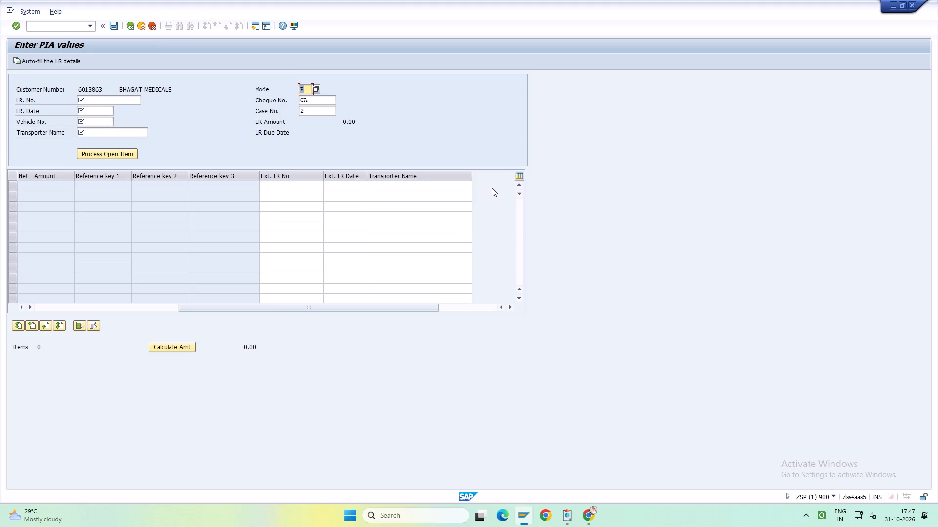
Enter LR number 01635828`, LR date 31.10.2026 and case number 27 for Bhagat Medicals.
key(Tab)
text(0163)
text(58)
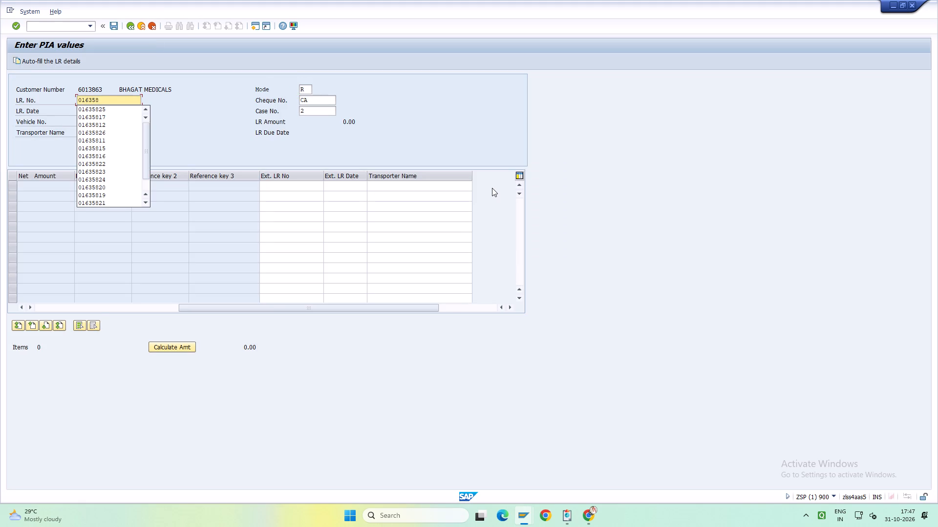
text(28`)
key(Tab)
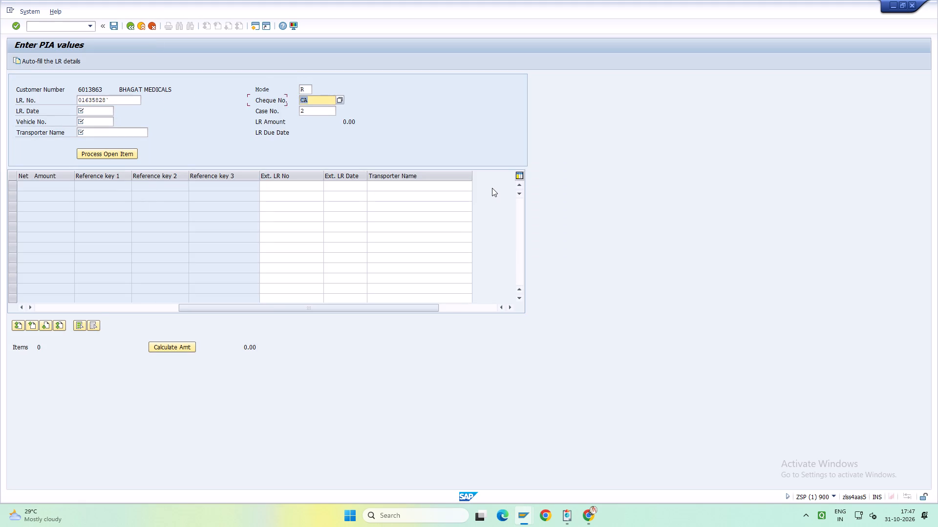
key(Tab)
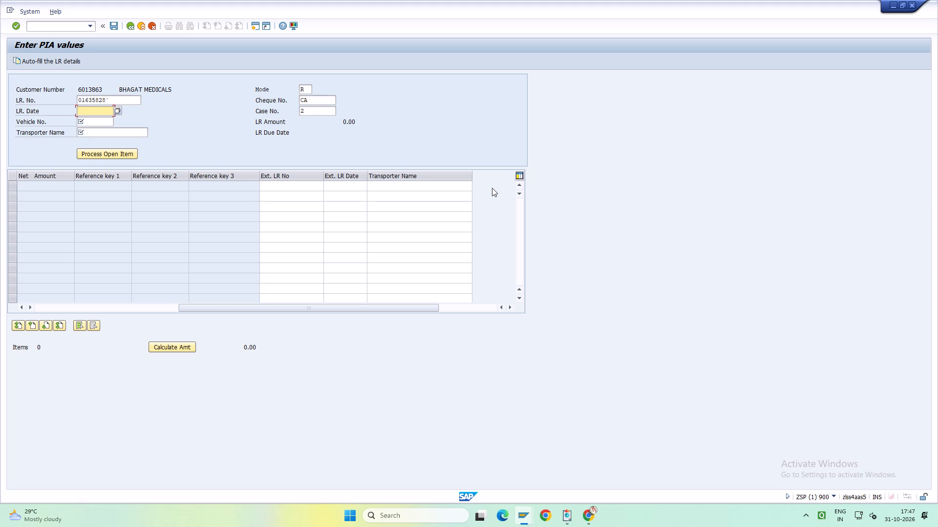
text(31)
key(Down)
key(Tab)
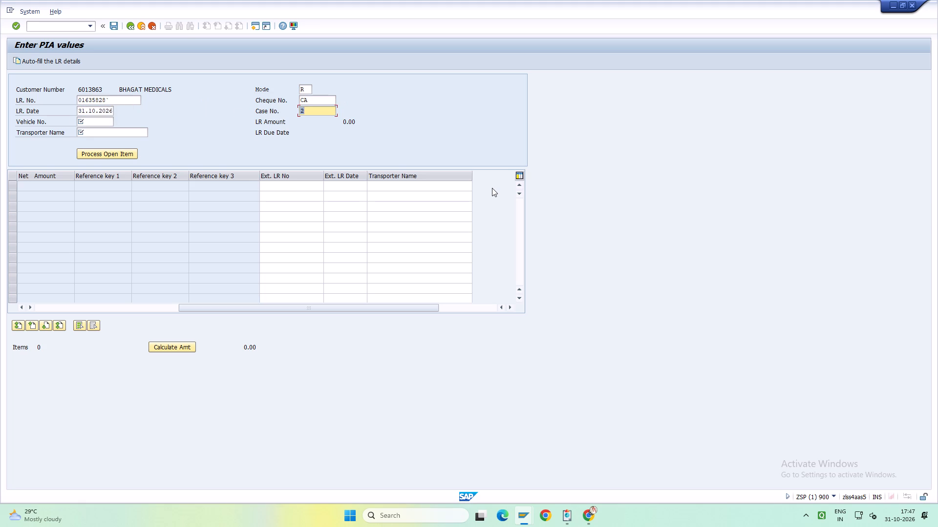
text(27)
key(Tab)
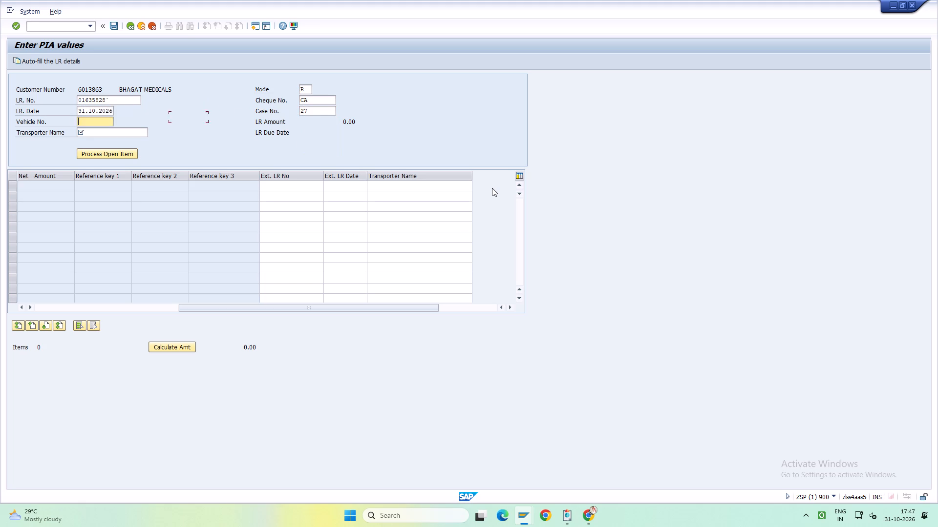
Enter vehicle number 4 and transporter ATCCPL for Bhagat Medicals.
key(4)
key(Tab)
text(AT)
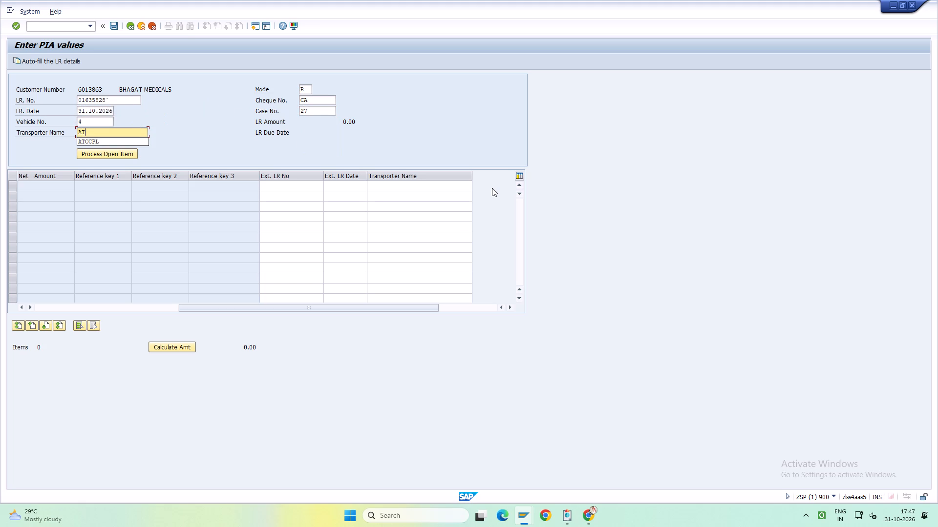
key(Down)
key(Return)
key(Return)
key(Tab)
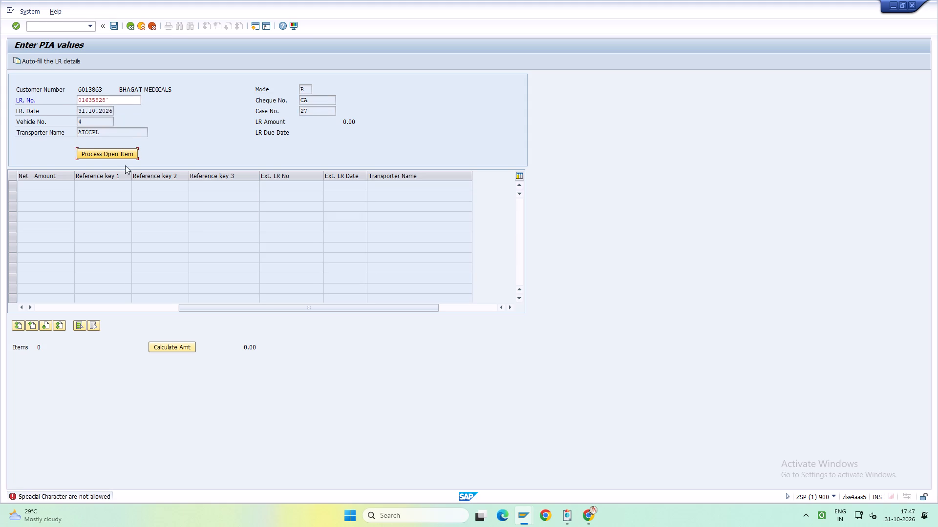
Correct Bhagat Medicals' LR number to 01635828 and process the open items.
click(108, 101)
key(BackSpace)
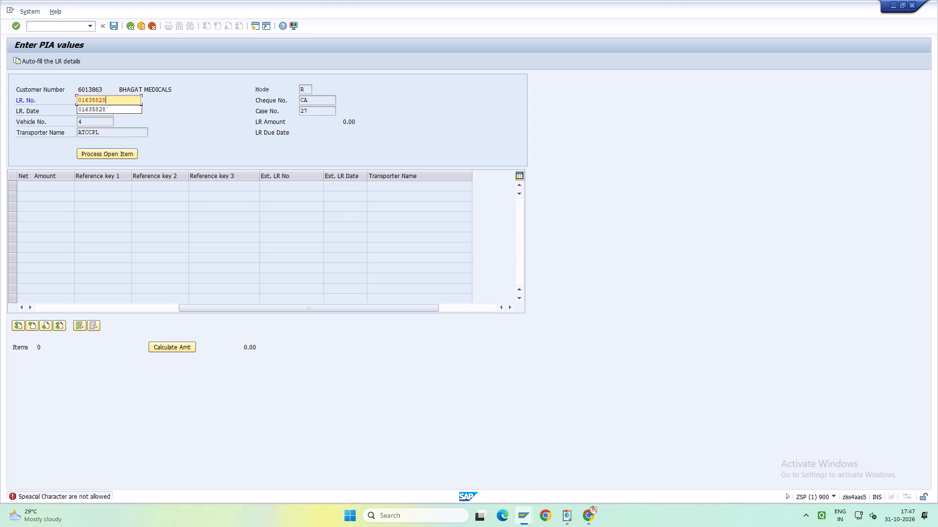
click(111, 154)
drag(217, 306, 0, 304)
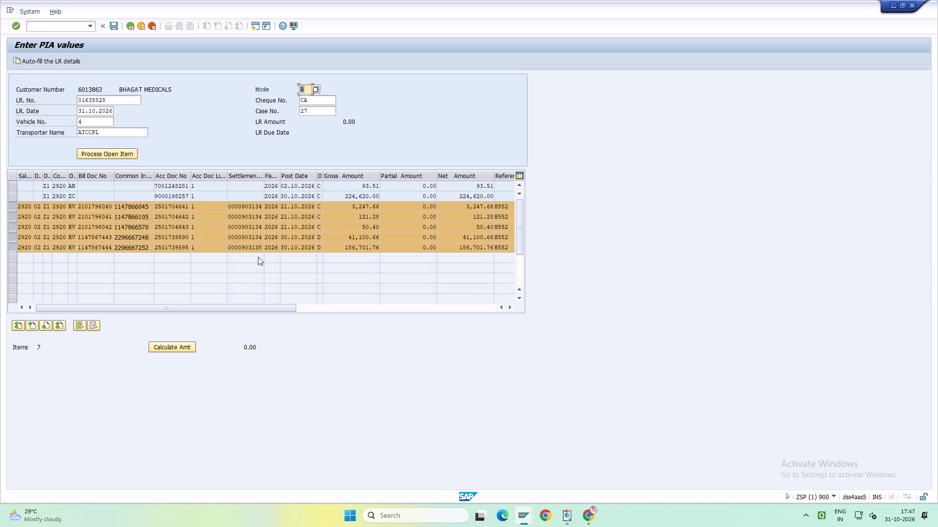
drag(230, 309, 351, 316)
click(423, 237)
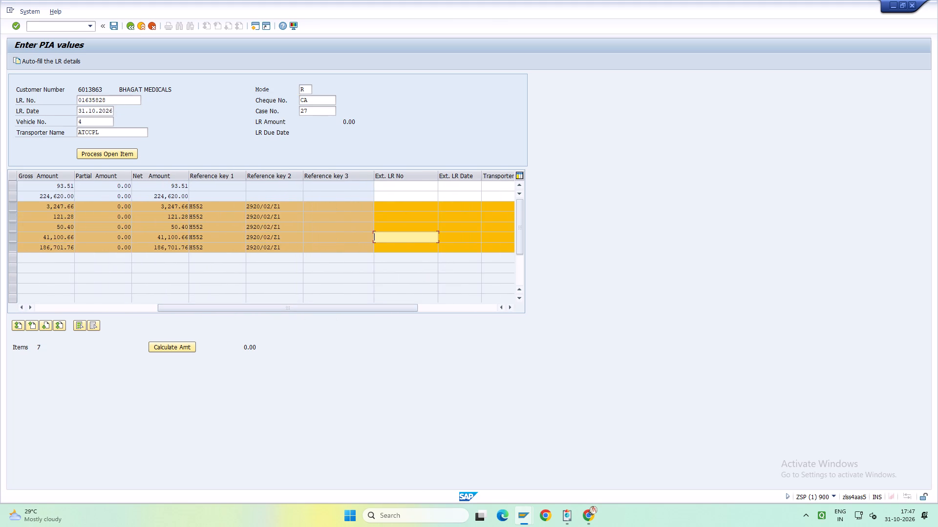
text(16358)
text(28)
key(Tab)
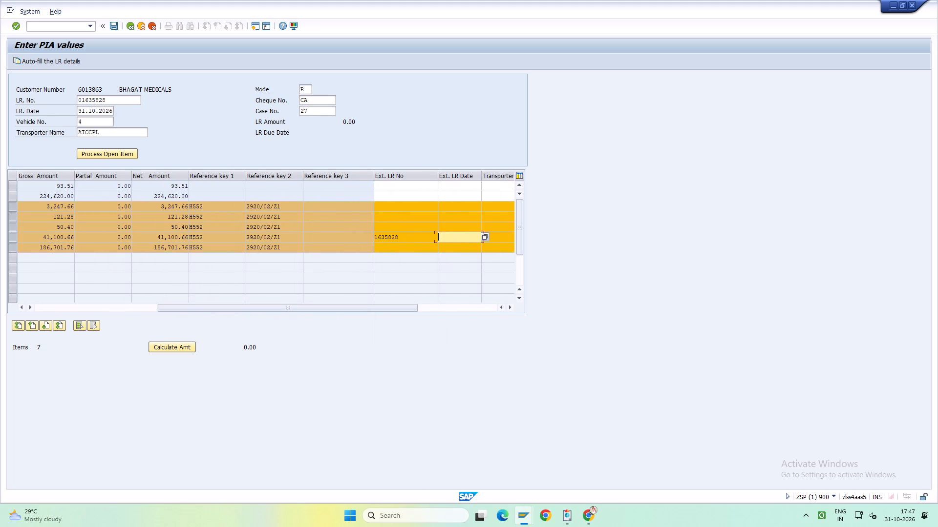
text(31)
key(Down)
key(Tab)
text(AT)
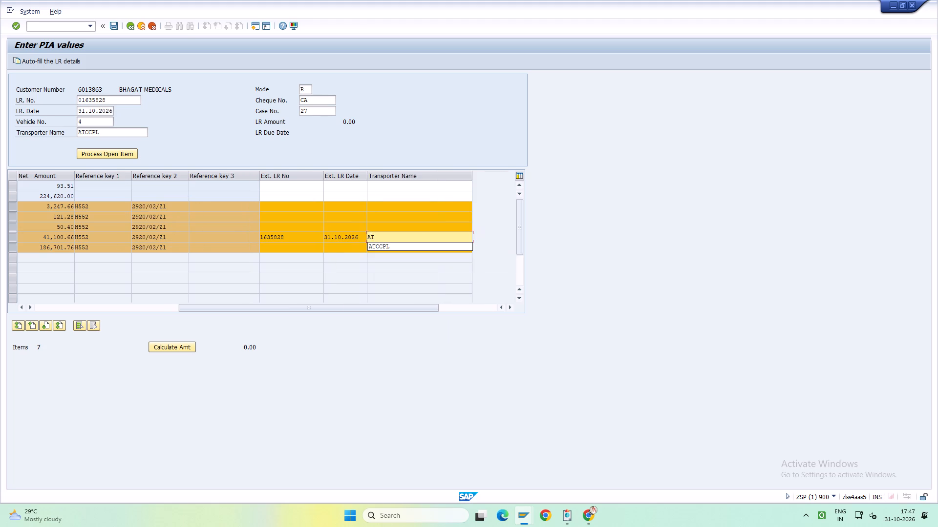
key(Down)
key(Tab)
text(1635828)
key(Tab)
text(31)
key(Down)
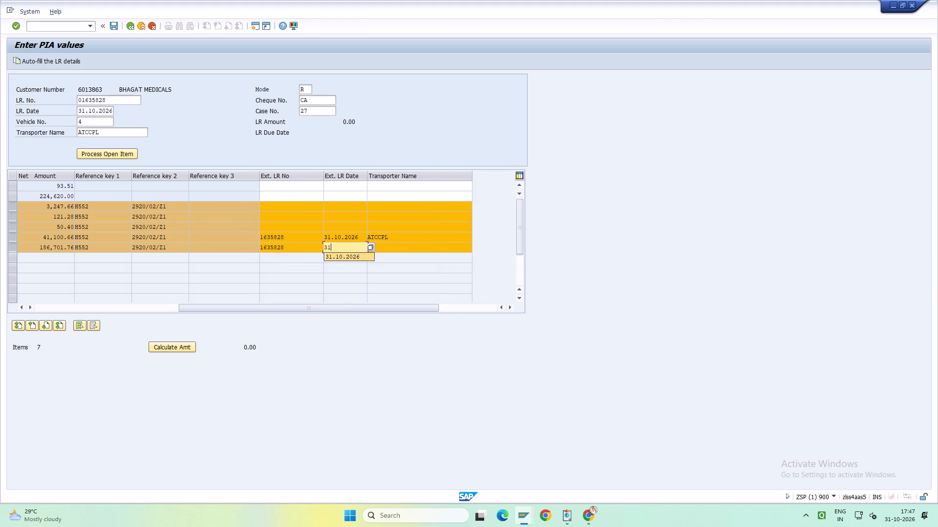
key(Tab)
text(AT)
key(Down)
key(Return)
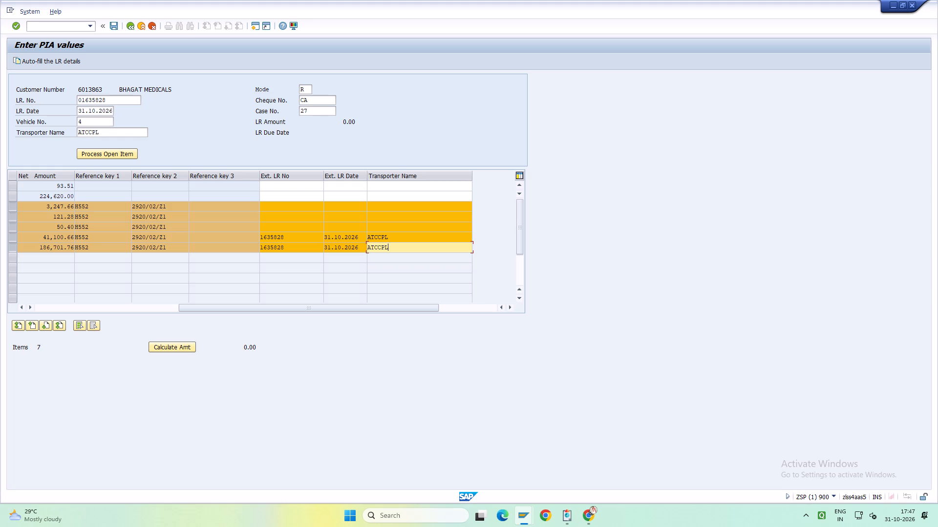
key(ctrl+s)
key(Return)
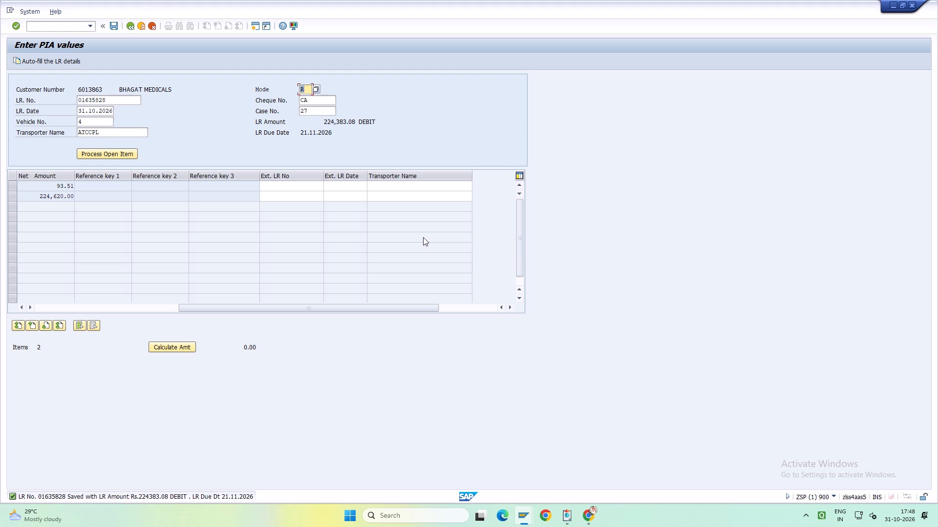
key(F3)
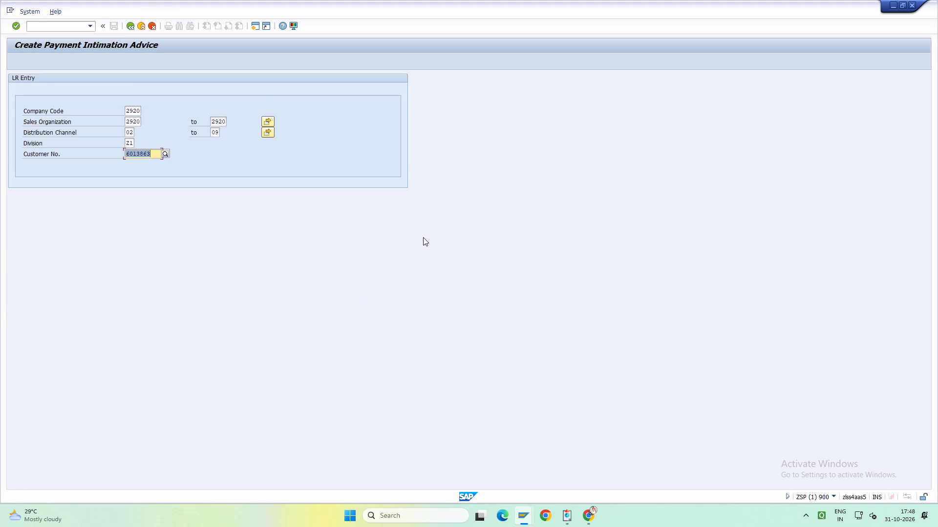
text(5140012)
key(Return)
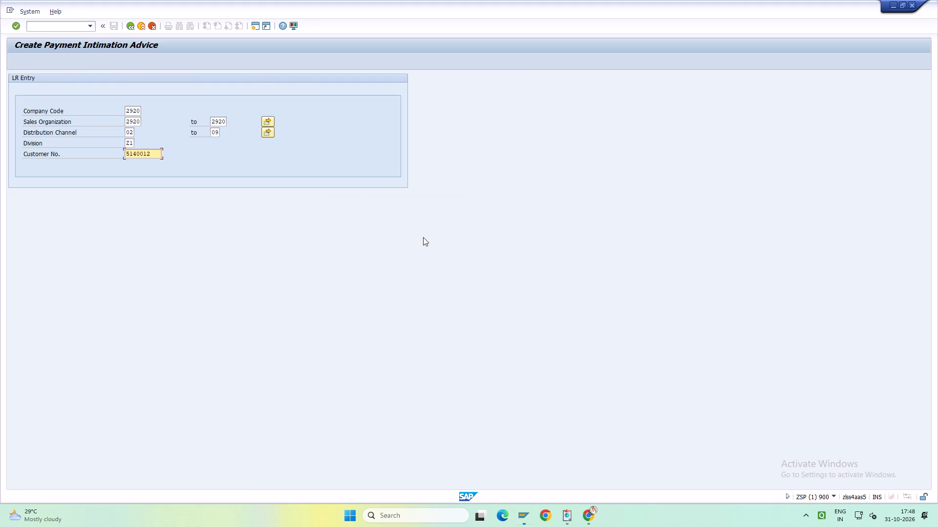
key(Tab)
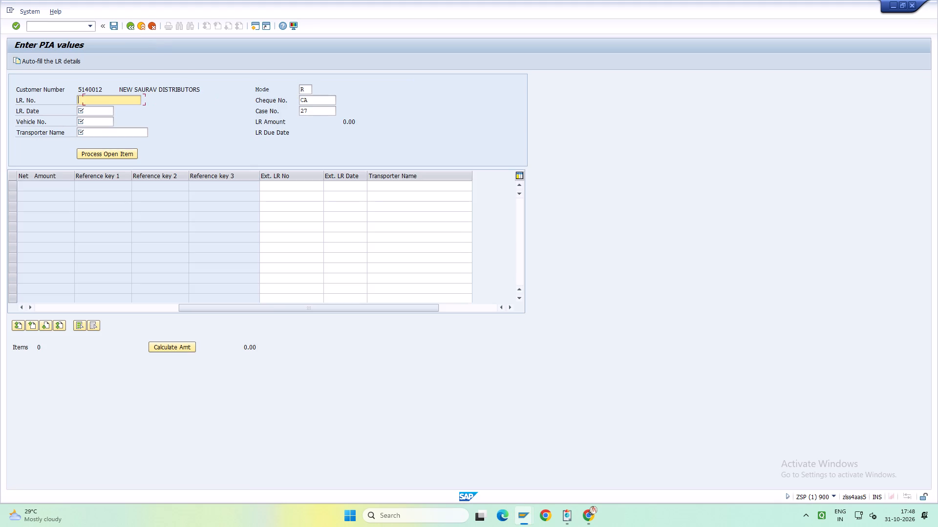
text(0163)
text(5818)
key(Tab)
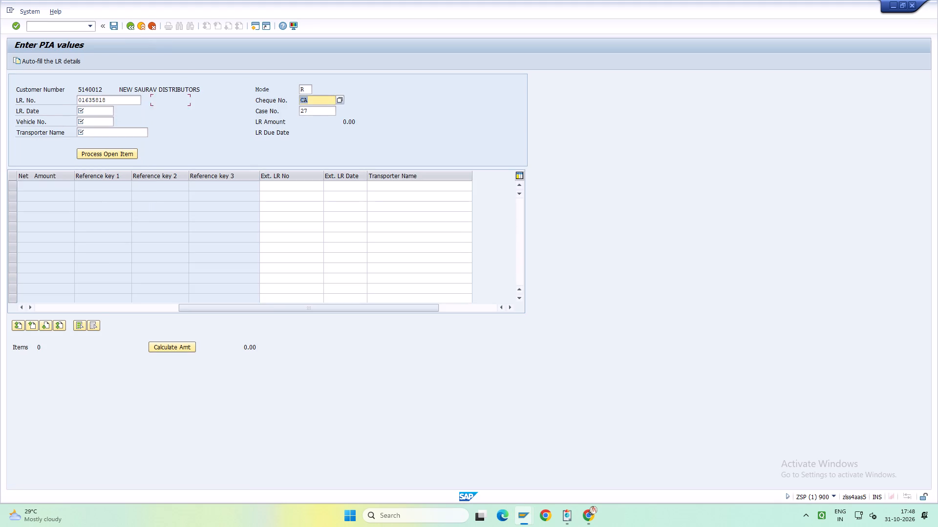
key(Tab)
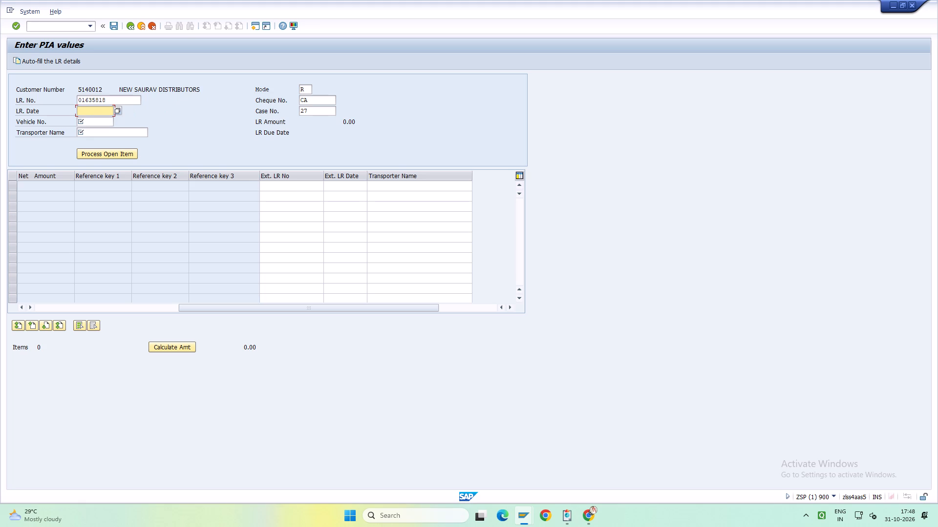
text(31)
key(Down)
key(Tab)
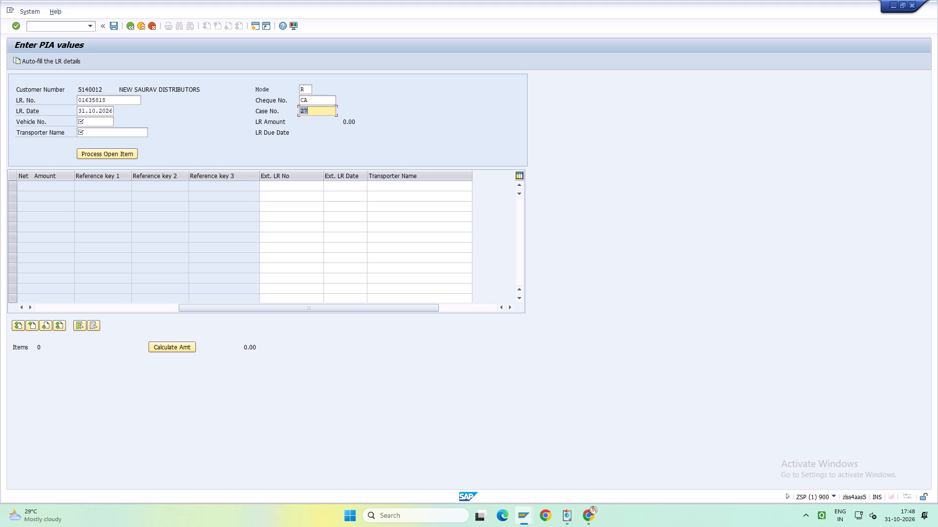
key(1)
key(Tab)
Enter vehicle number 4 and transporter ATCCPL for New Saurav Distributors and process the customer's open items.
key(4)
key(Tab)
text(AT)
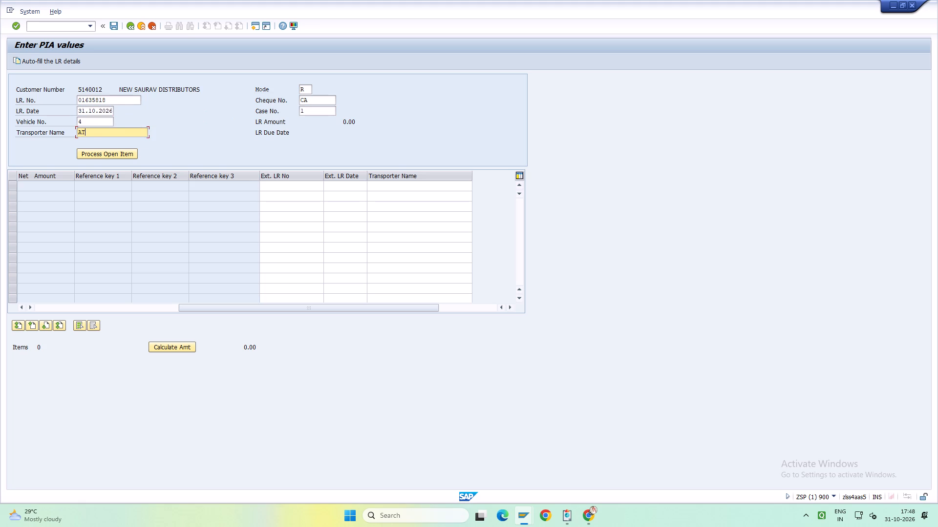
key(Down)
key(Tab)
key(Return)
drag(344, 308, 145, 322)
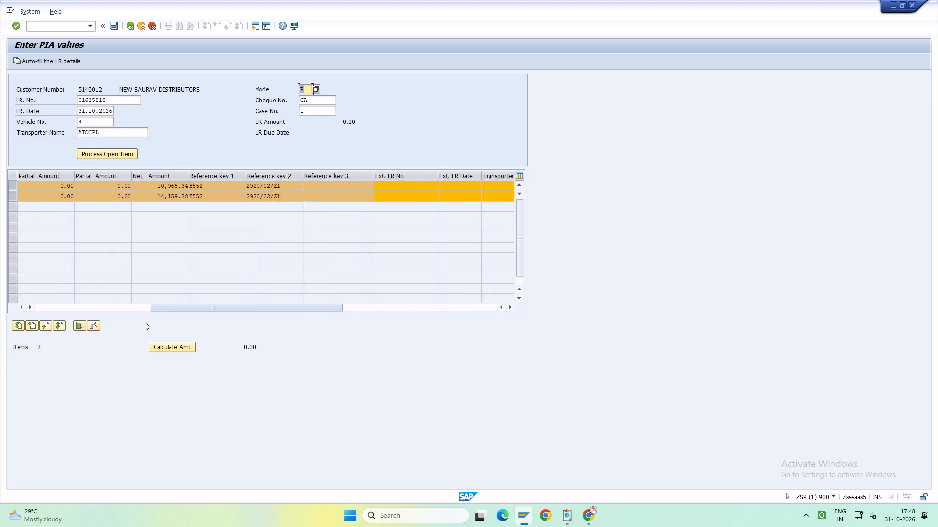
drag(145, 322, 0, 359)
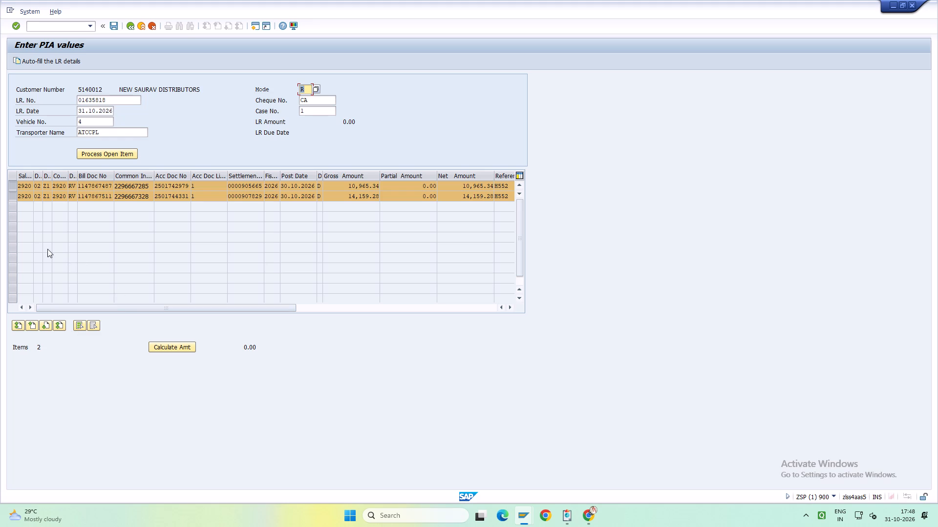
click(12, 194)
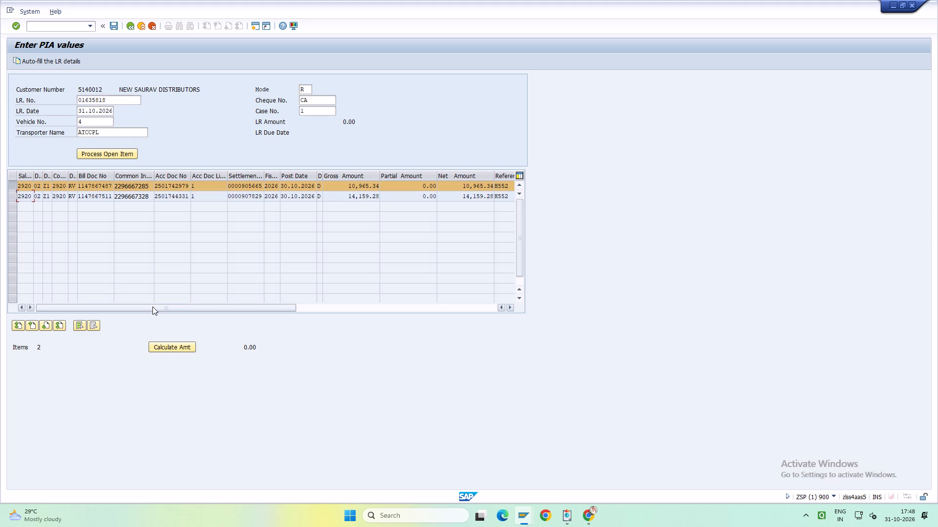
drag(152, 308, 253, 307)
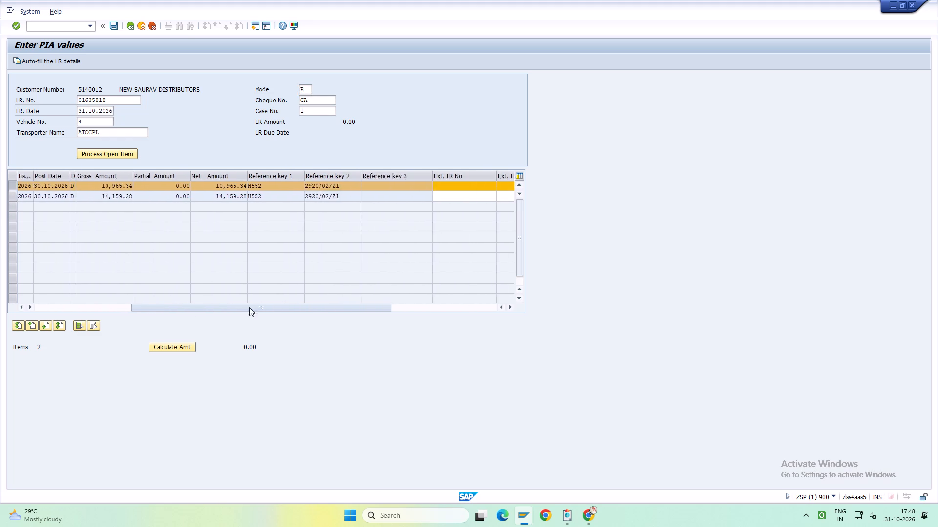
drag(253, 307, 264, 307)
click(411, 186)
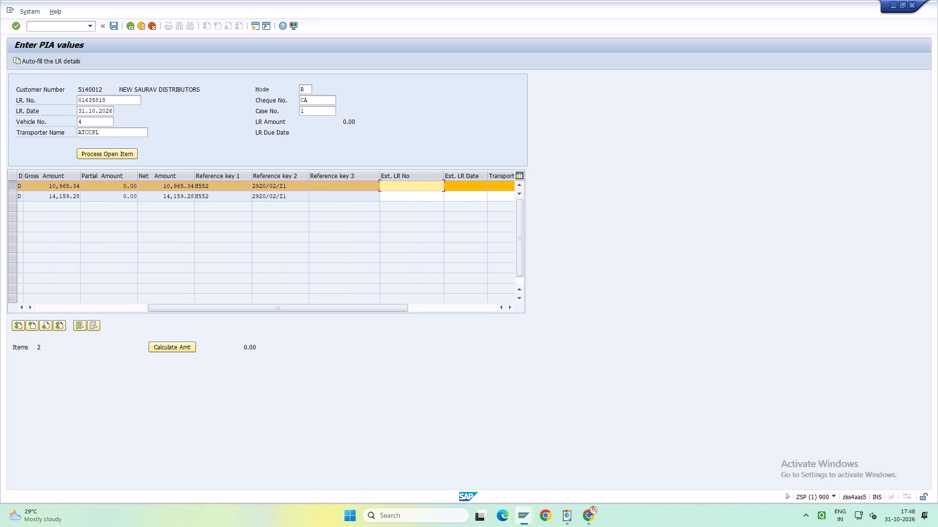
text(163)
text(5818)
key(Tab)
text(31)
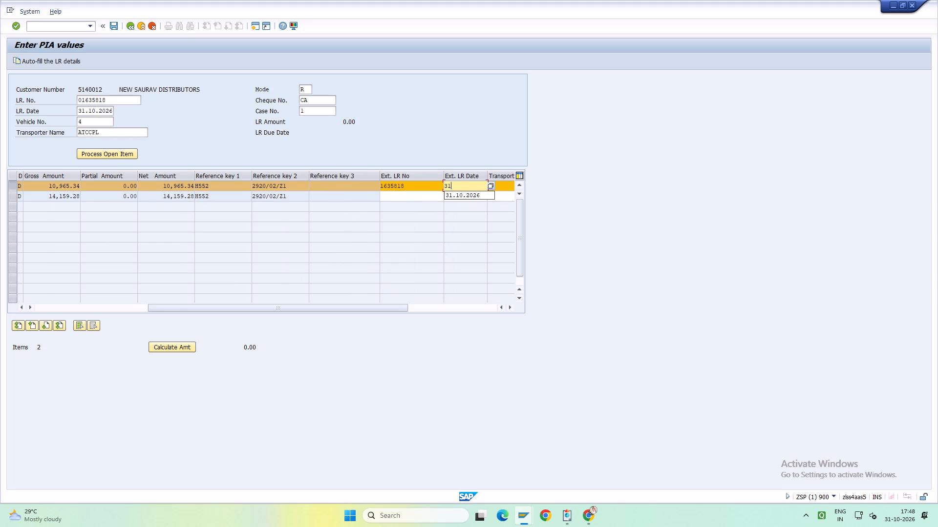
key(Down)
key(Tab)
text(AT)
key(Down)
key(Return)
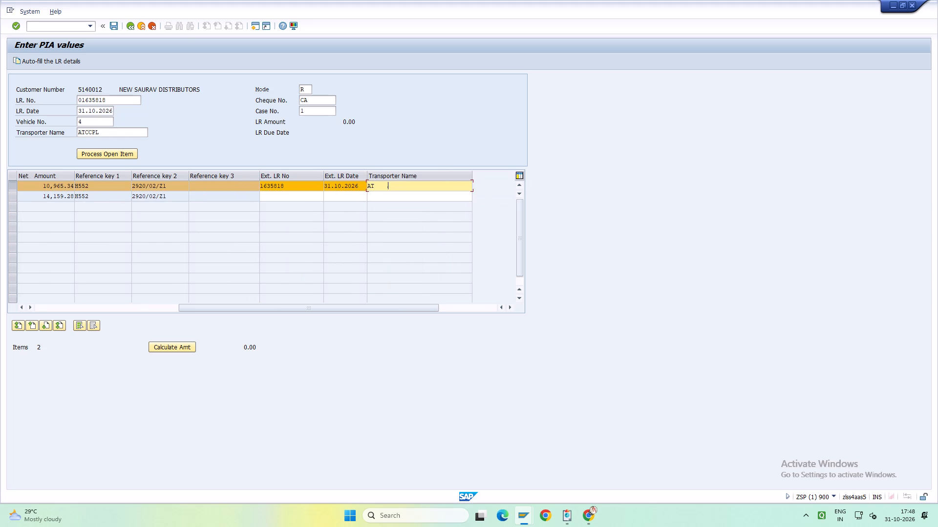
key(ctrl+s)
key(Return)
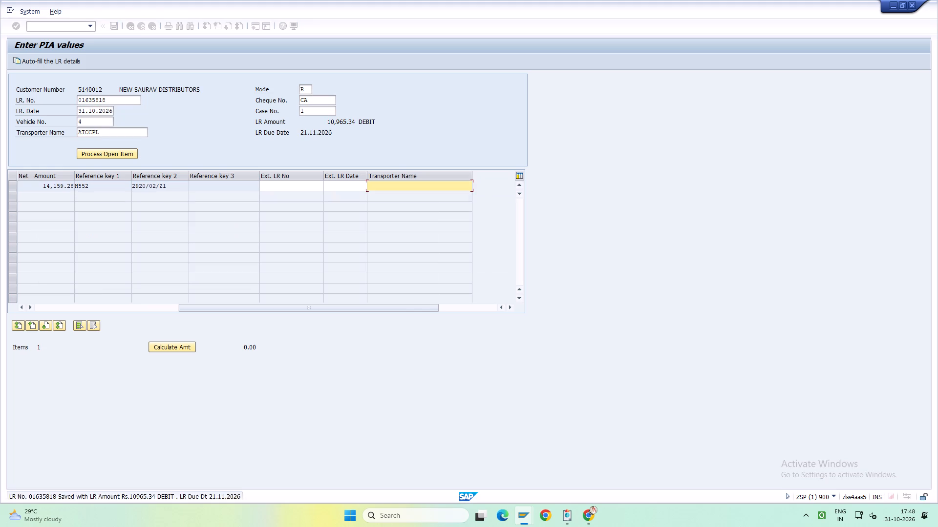